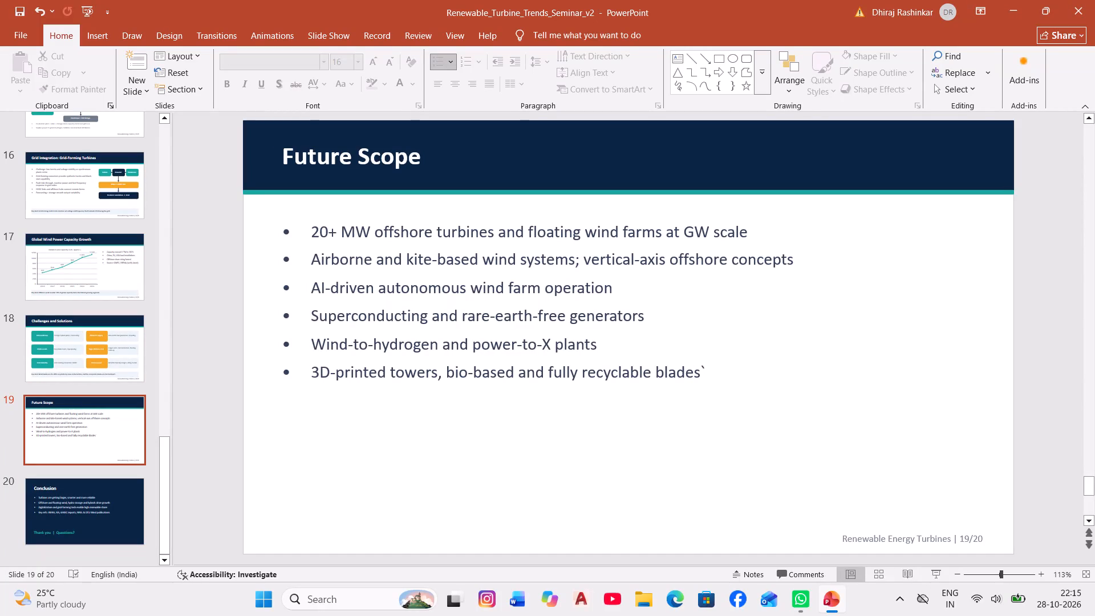
Look through the deck from the Global Wind Power Capacity Growth slide back to the Contents slide.
{"action": "left_click", "coordinate": [103, 265]}
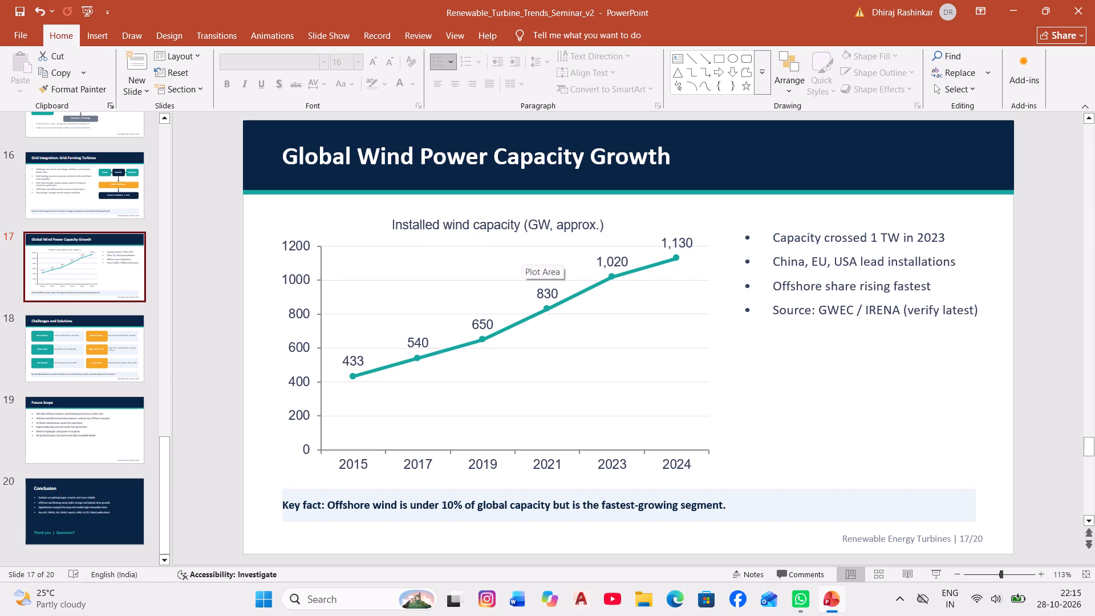
{"action": "scroll", "coordinate": [522, 254], "scroll_direction": "down", "scroll_amount": 1}
{"action": "scroll", "coordinate": [522, 254], "scroll_direction": "up", "scroll_amount": 3}
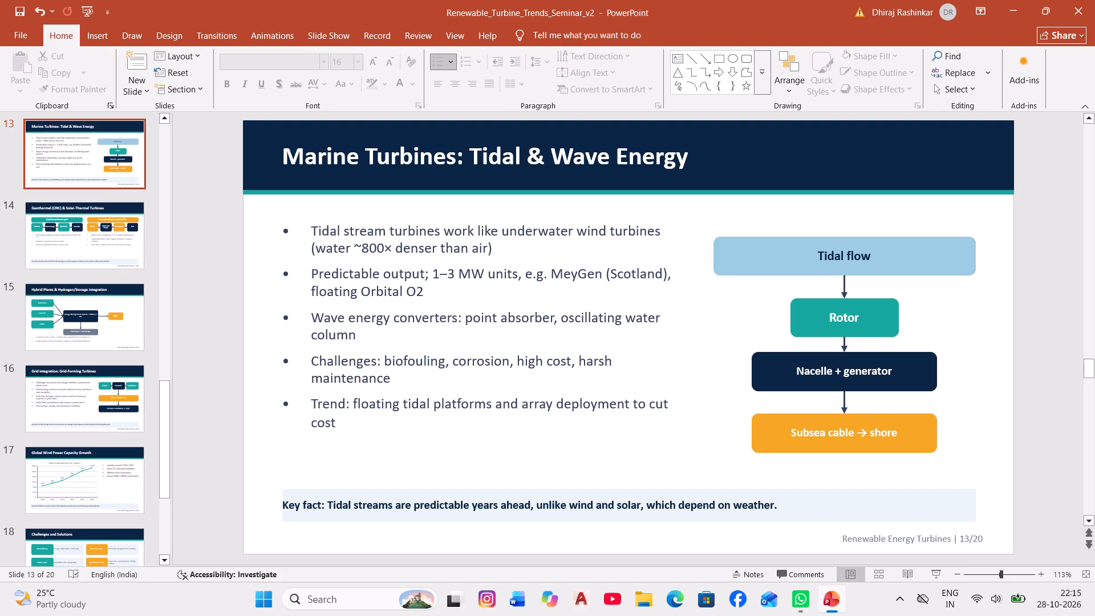
{"action": "scroll", "coordinate": [522, 254], "scroll_direction": "up", "scroll_amount": 3}
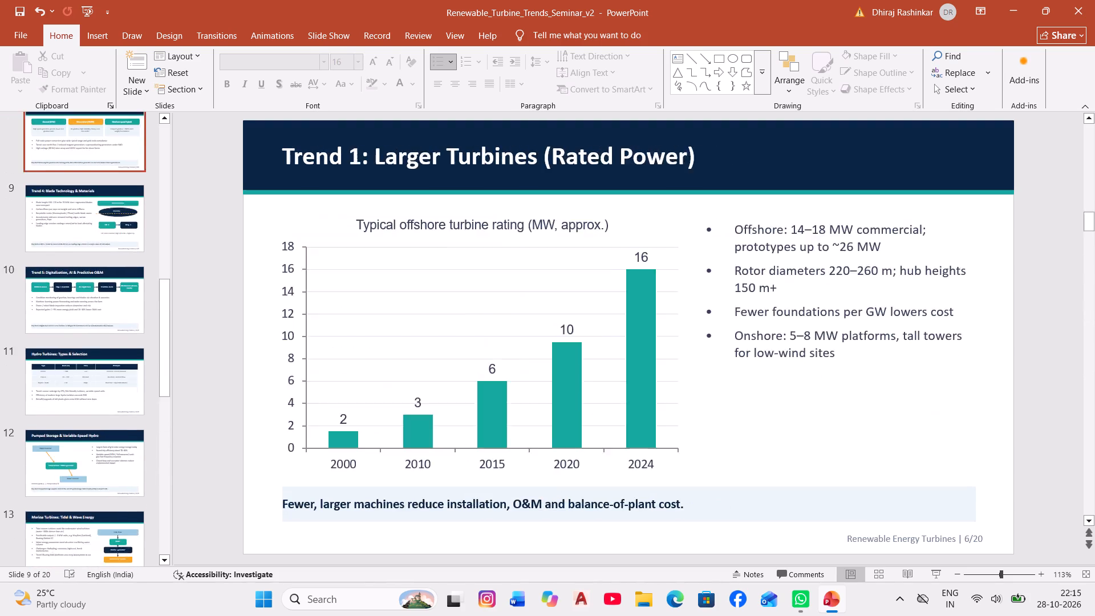
{"action": "scroll", "coordinate": [522, 254], "scroll_direction": "up", "scroll_amount": 1}
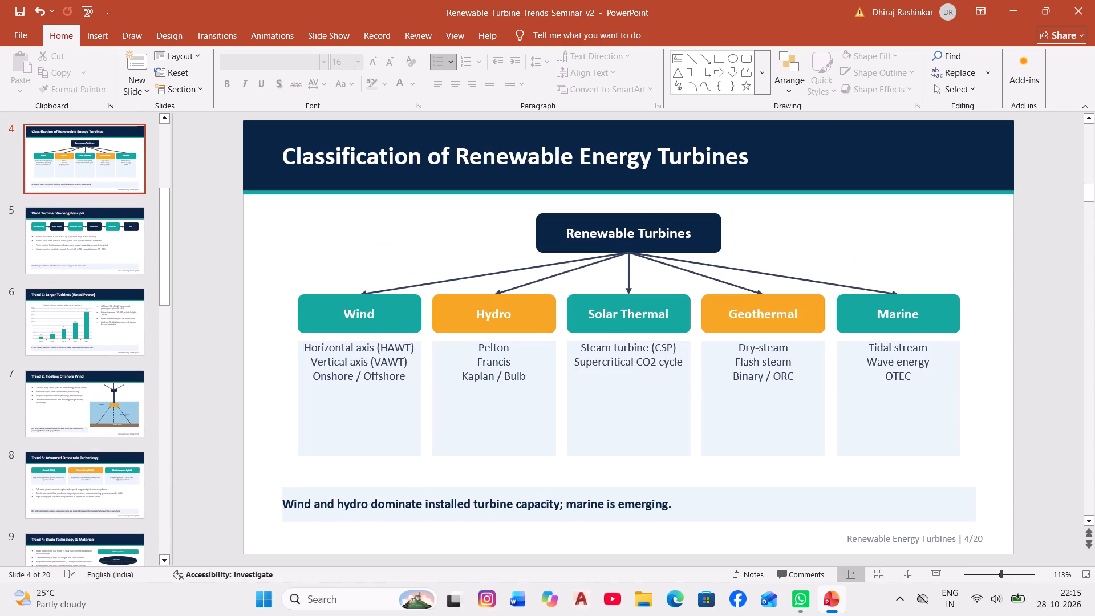
{"action": "scroll", "coordinate": [522, 254], "scroll_direction": "up", "scroll_amount": 2}
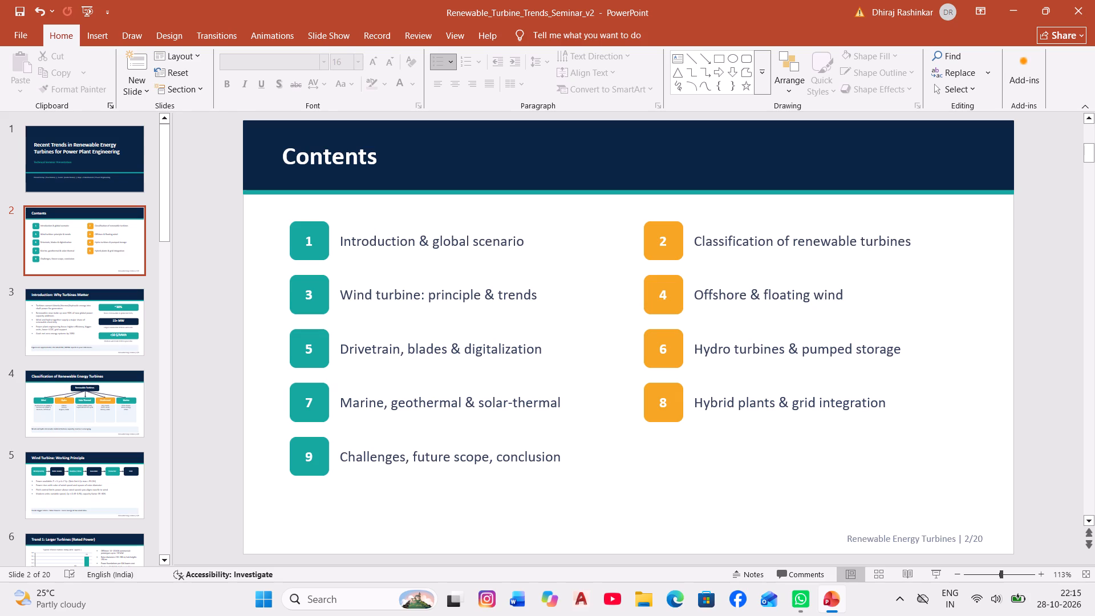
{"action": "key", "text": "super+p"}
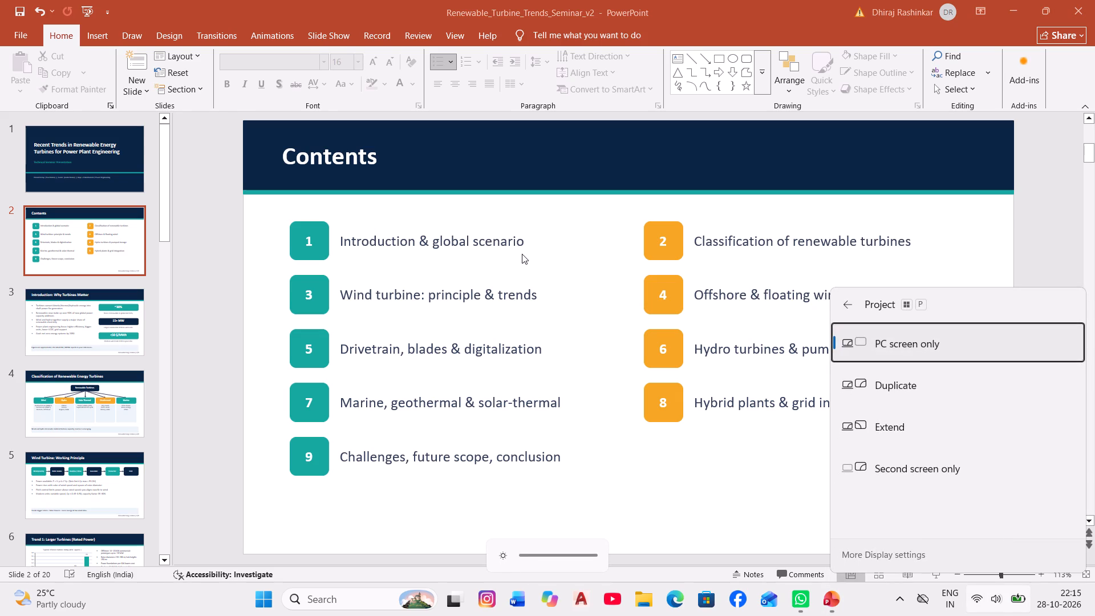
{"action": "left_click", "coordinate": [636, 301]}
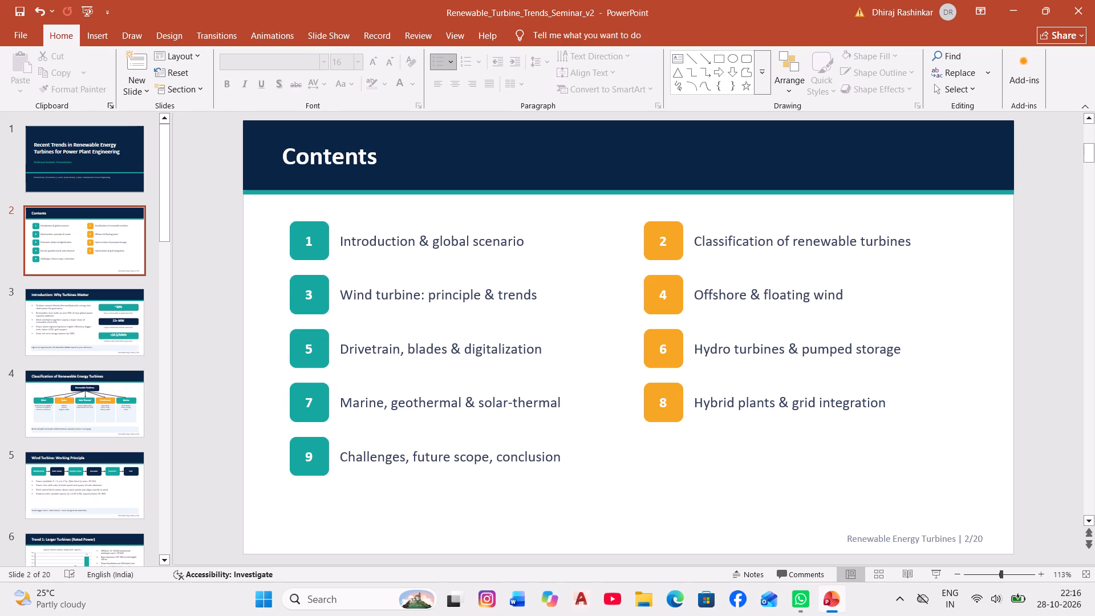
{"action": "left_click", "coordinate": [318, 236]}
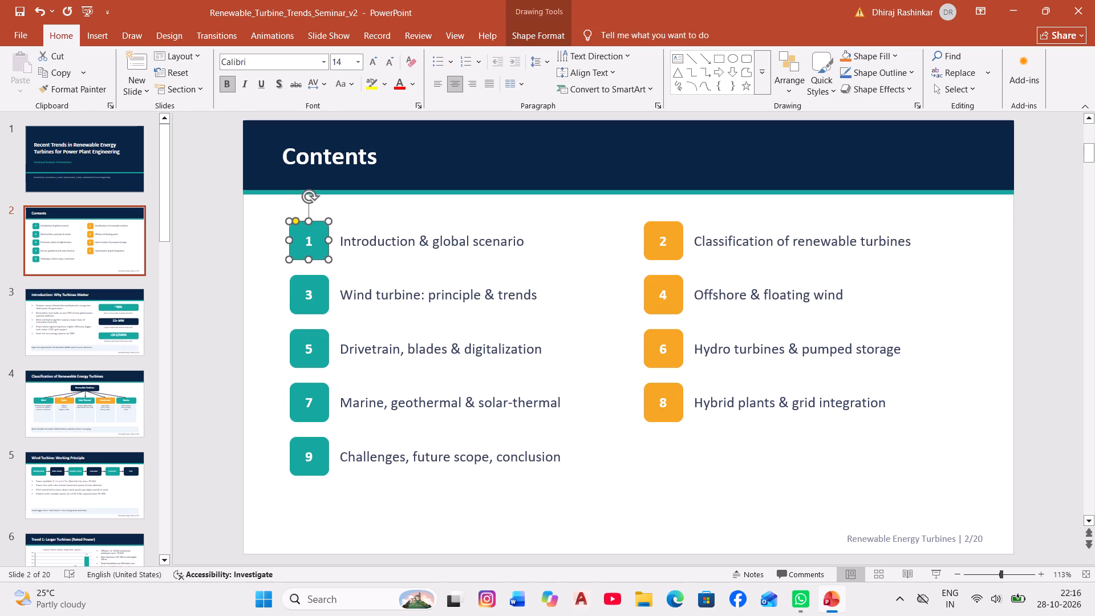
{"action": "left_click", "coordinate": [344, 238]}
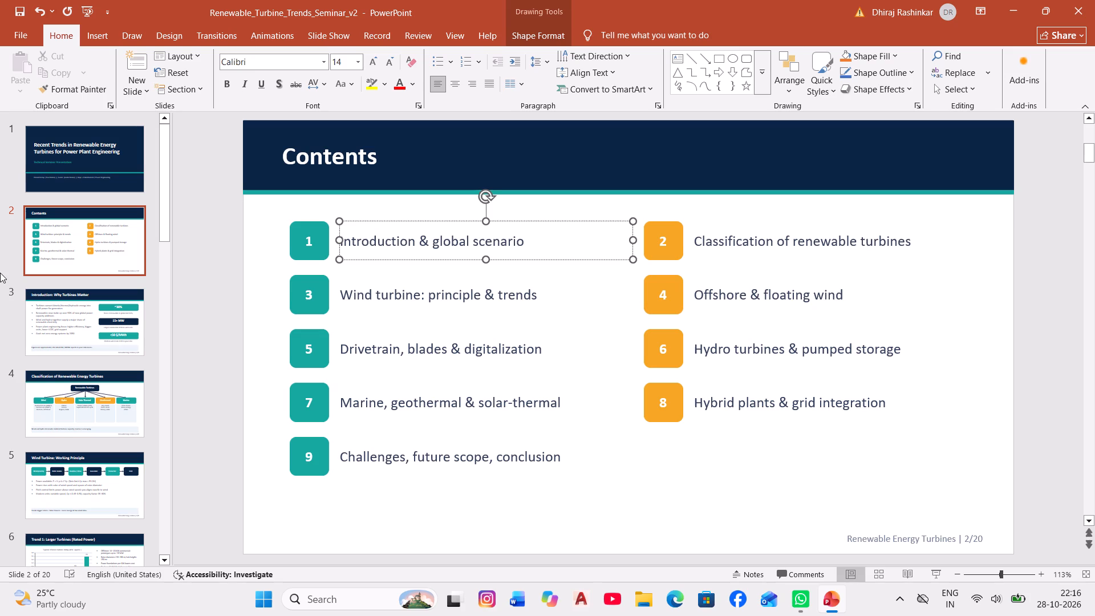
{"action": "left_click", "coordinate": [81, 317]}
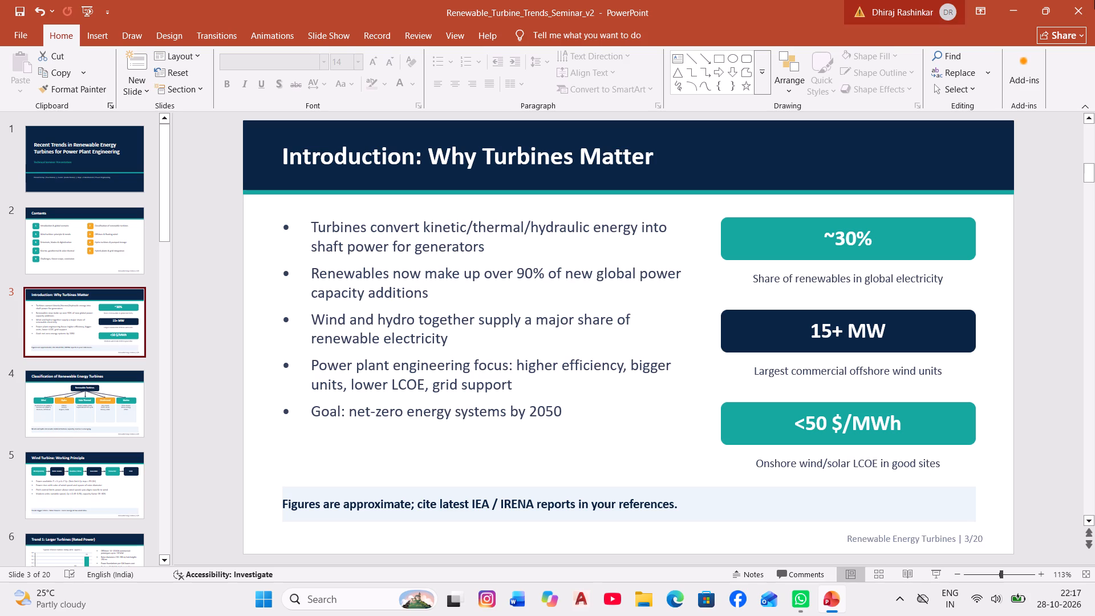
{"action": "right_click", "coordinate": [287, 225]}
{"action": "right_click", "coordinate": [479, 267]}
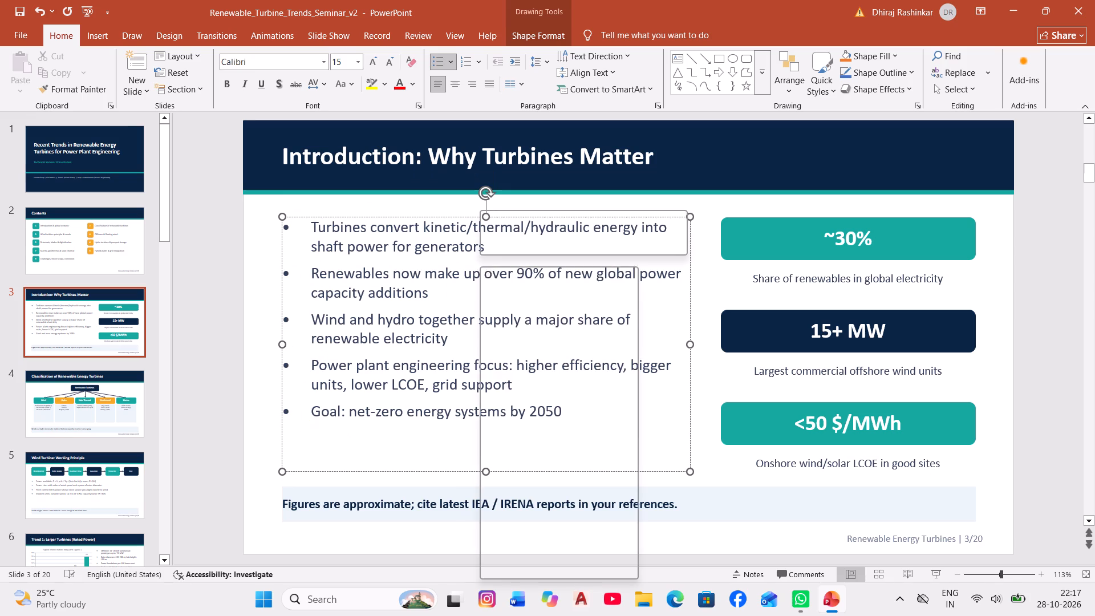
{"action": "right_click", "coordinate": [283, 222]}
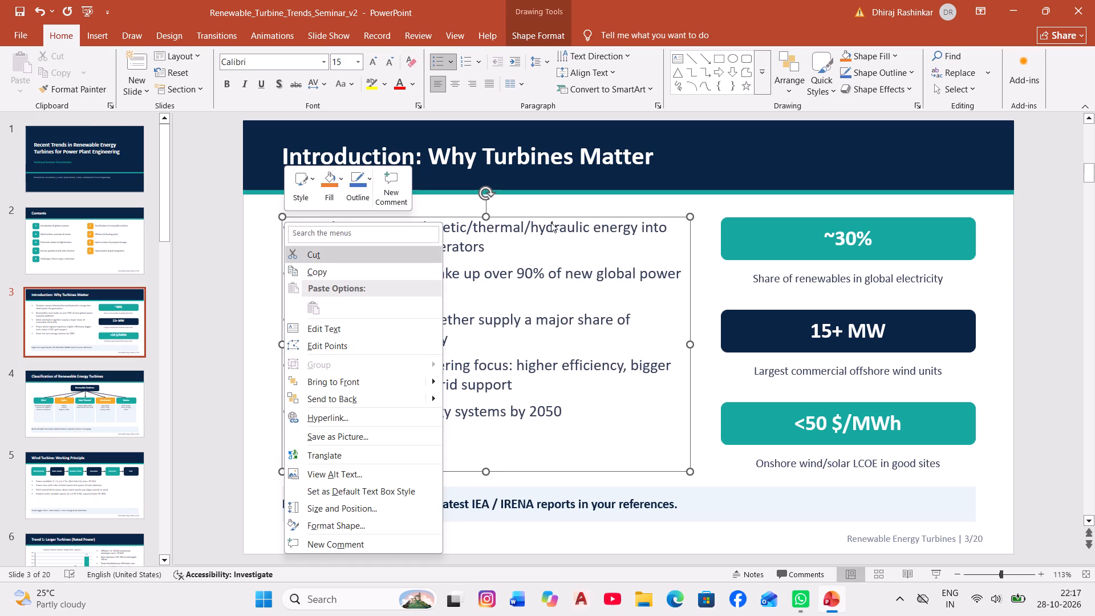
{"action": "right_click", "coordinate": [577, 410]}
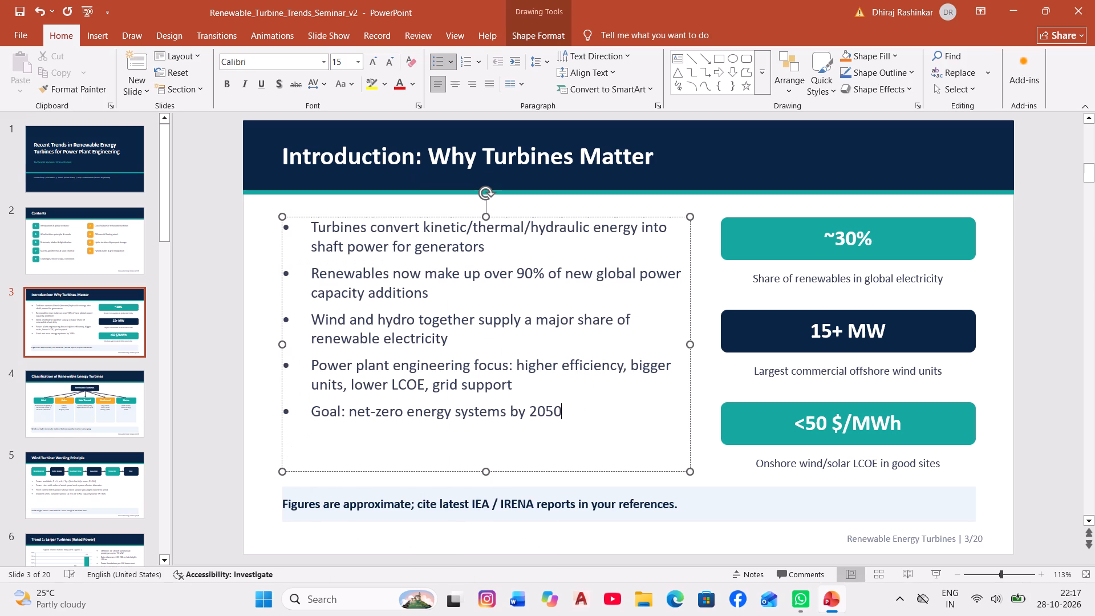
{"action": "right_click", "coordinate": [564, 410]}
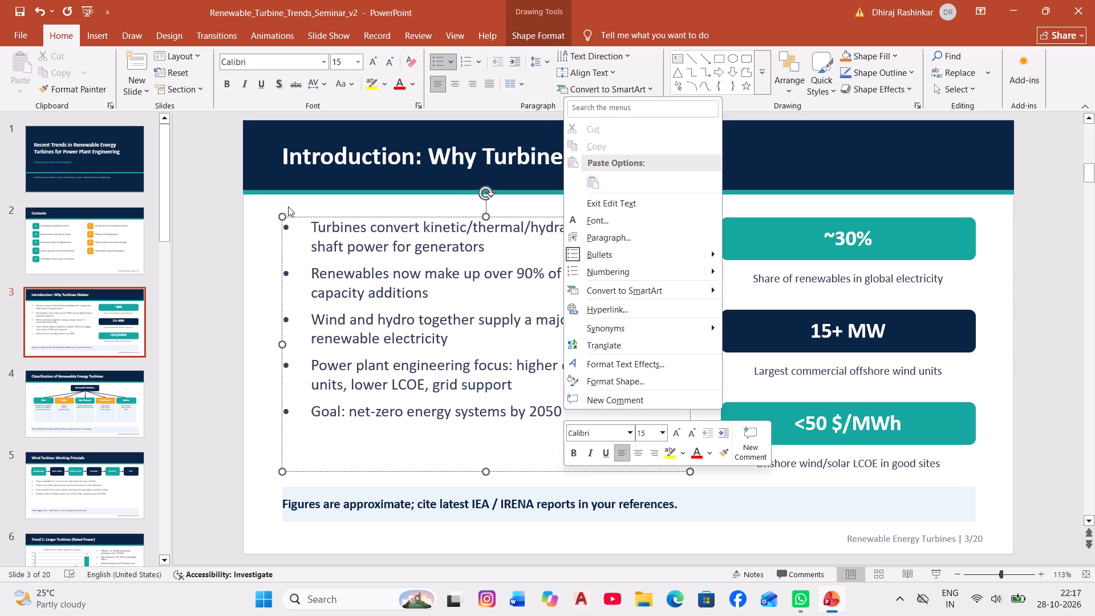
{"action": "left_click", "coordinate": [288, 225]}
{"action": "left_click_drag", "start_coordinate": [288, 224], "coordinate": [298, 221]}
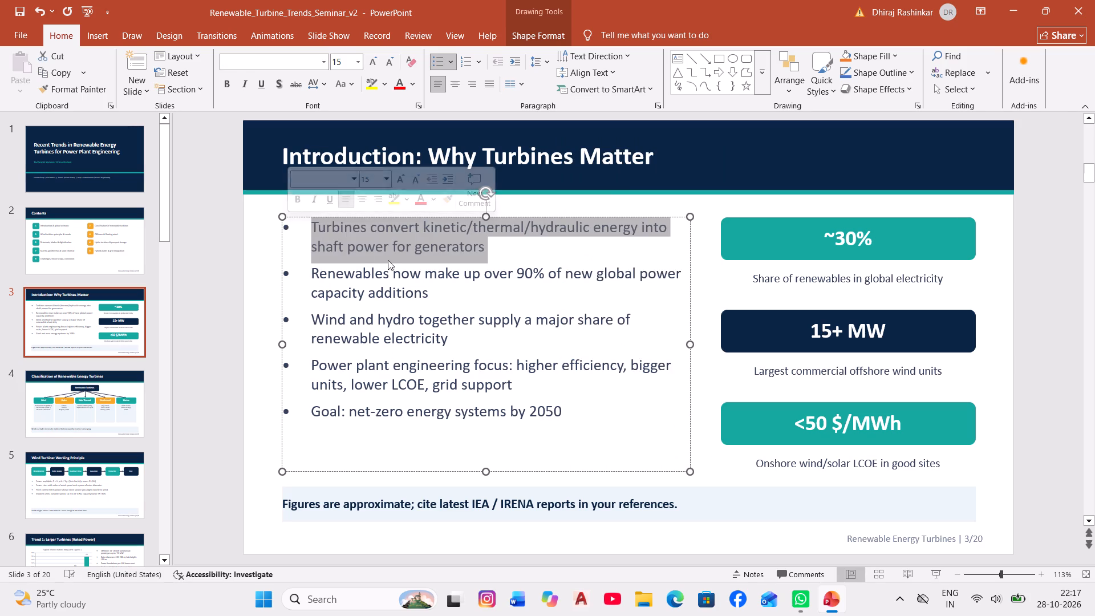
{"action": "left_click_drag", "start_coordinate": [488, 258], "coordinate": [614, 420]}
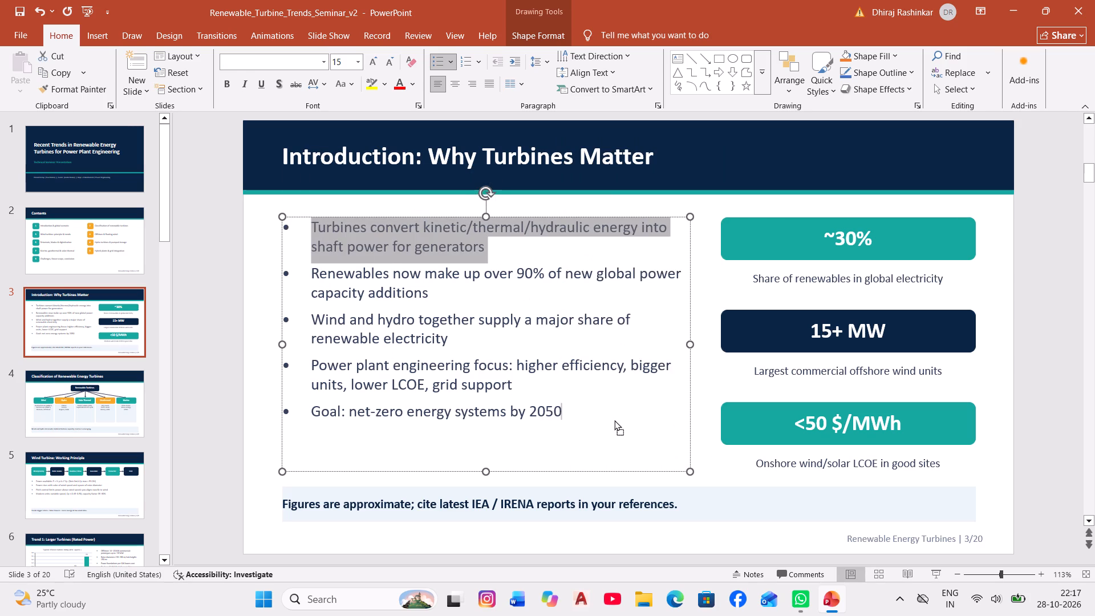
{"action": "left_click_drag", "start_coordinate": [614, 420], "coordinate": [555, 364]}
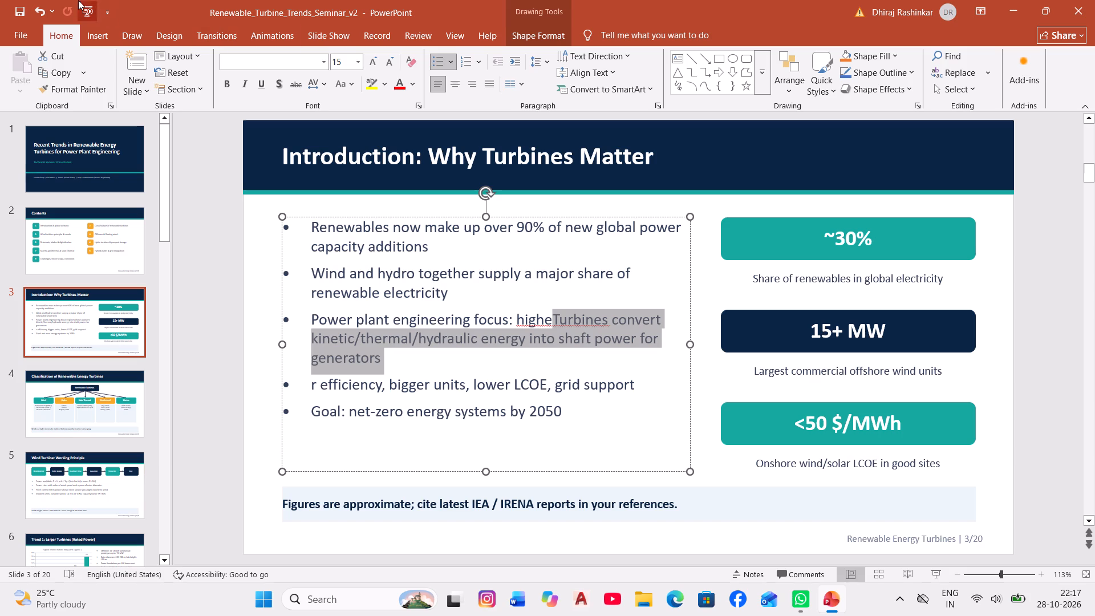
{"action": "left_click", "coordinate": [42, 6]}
Undo the stray character typed at the end of the last bullet on the Future Scope slide.
{"action": "left_click", "coordinate": [42, 5]}
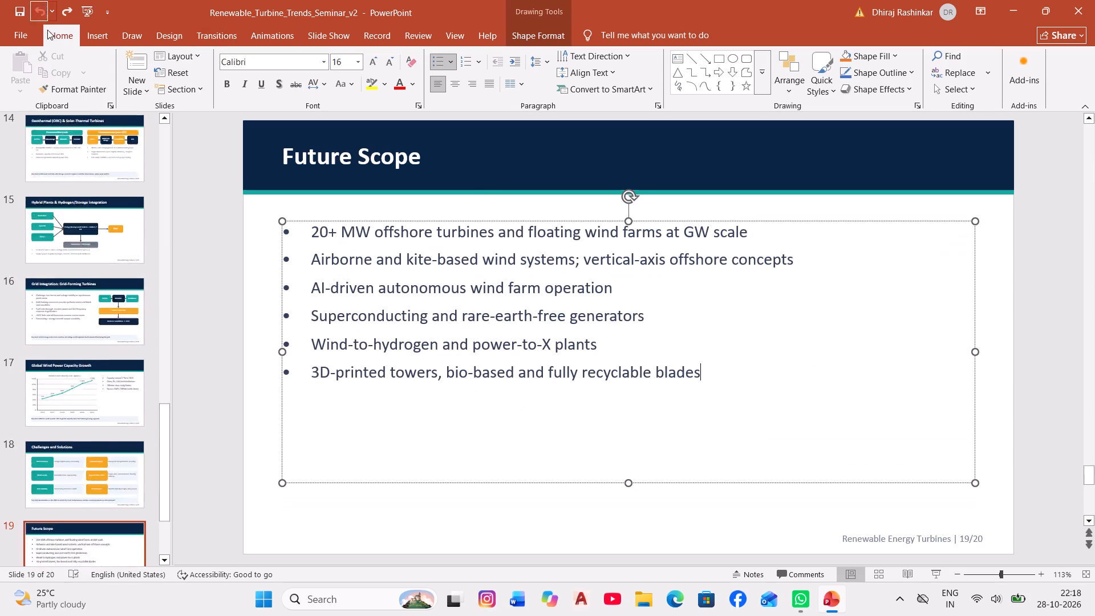
Change all the bullets in the text list on the Introduction: Why Turbines Matter slide to hollow square bullets.
{"action": "scroll", "coordinate": [97, 201], "scroll_direction": "up", "scroll_amount": 12}
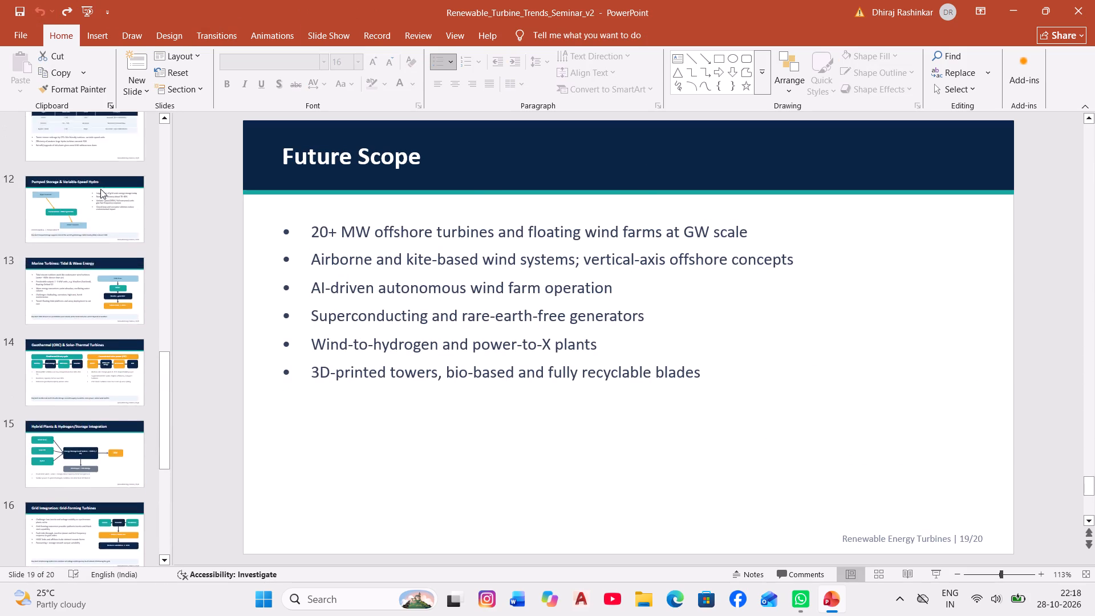
{"action": "scroll", "coordinate": [100, 189], "scroll_direction": "up", "scroll_amount": 16}
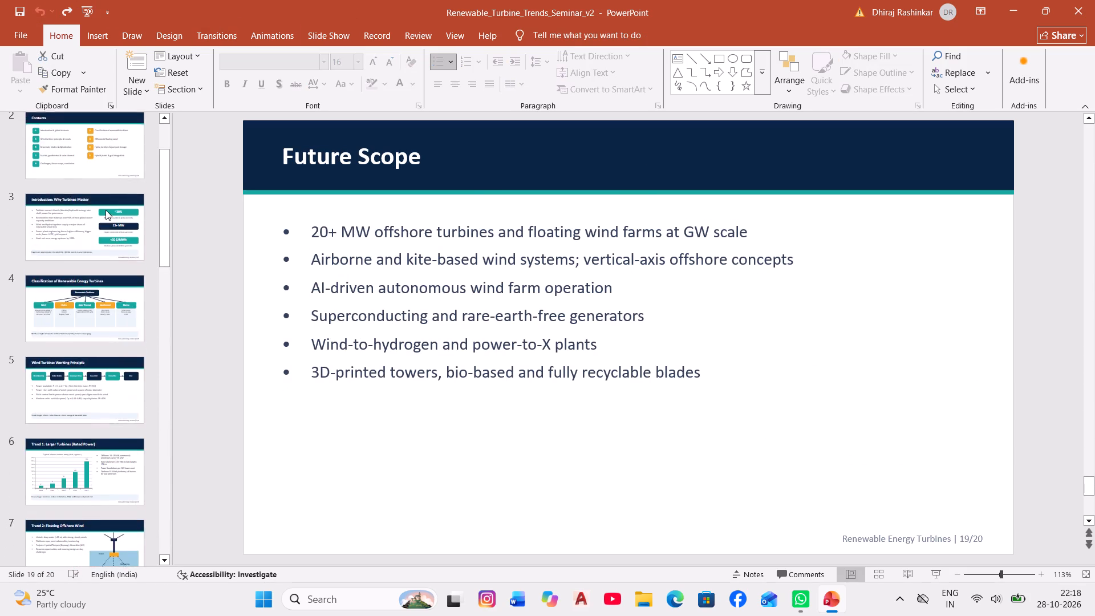
{"action": "scroll", "coordinate": [106, 209], "scroll_direction": "up", "scroll_amount": 4}
{"action": "left_click", "coordinate": [68, 318]}
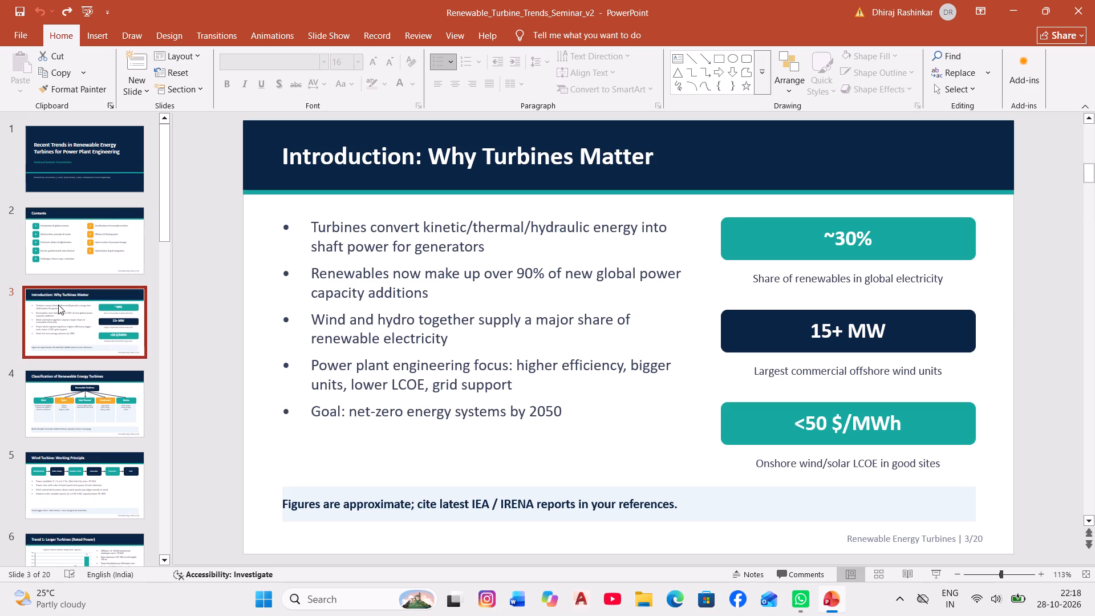
{"action": "left_click_drag", "start_coordinate": [83, 253], "coordinate": [88, 250]}
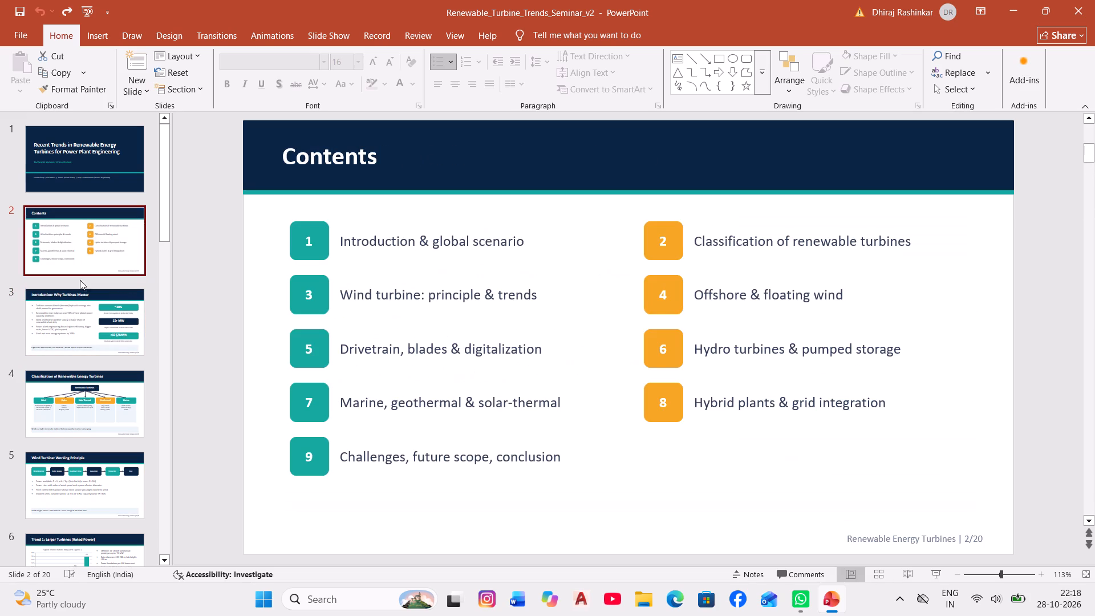
{"action": "left_click", "coordinate": [76, 300]}
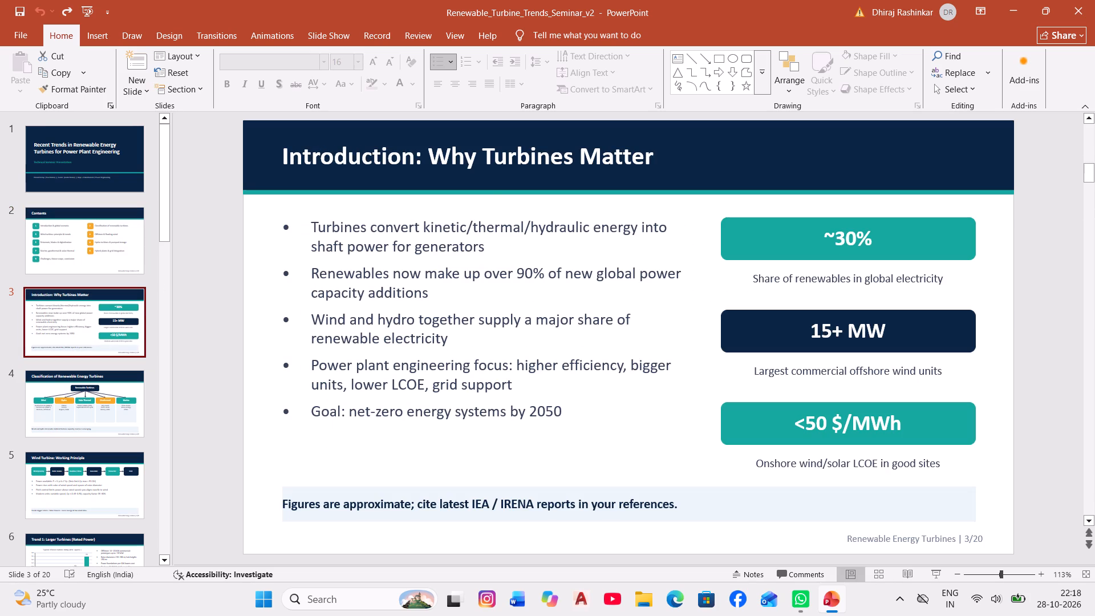
{"action": "left_click_drag", "start_coordinate": [311, 225], "coordinate": [581, 474]}
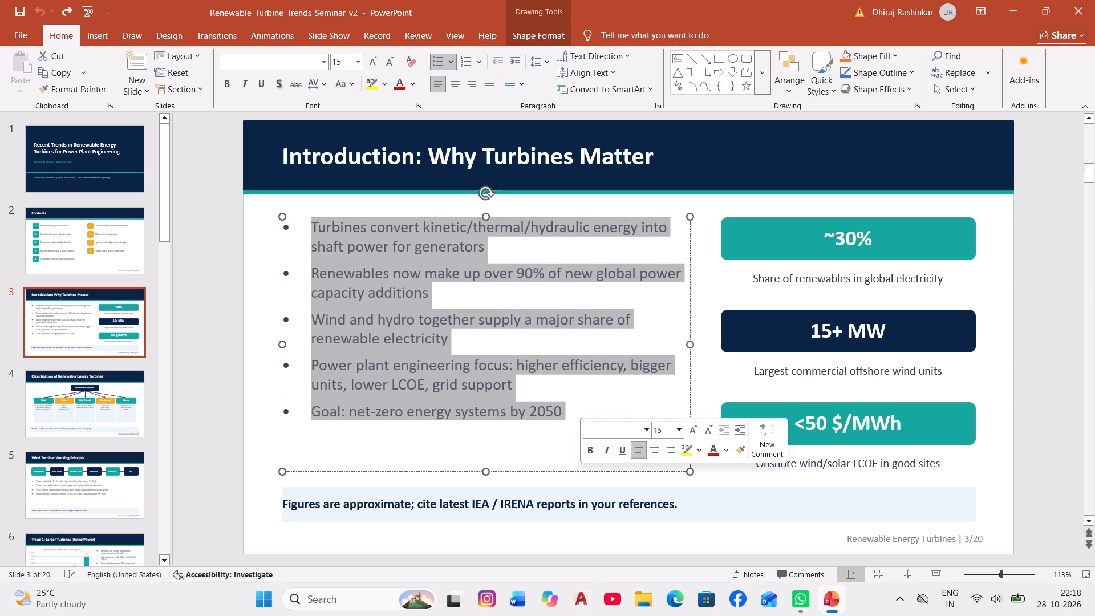
{"action": "left_click", "coordinate": [452, 61]}
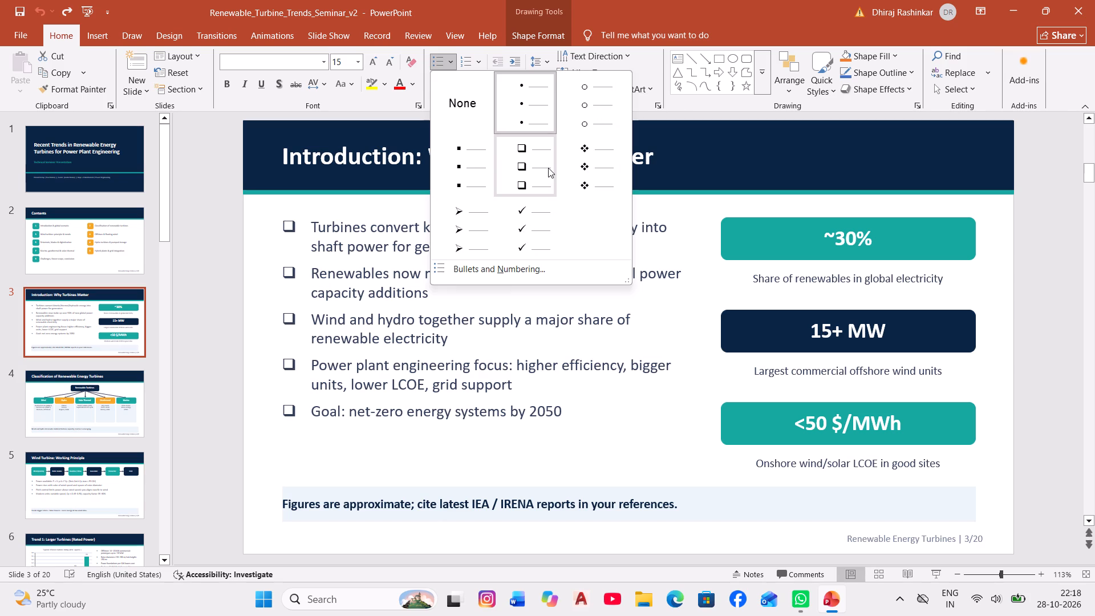
{"action": "left_click", "coordinate": [517, 179]}
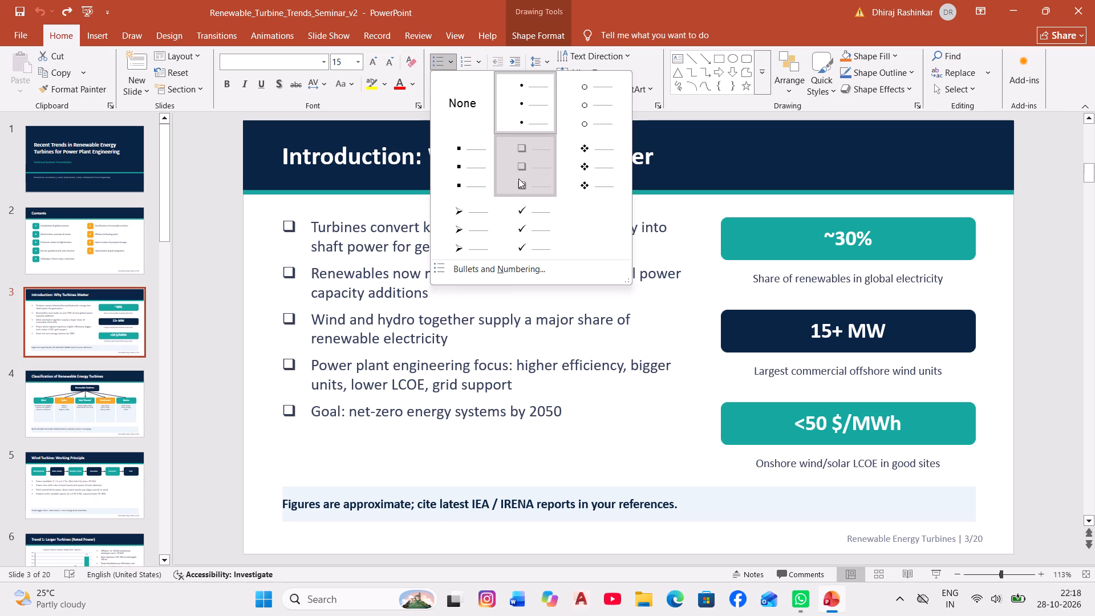
{"action": "left_click", "coordinate": [415, 198]}
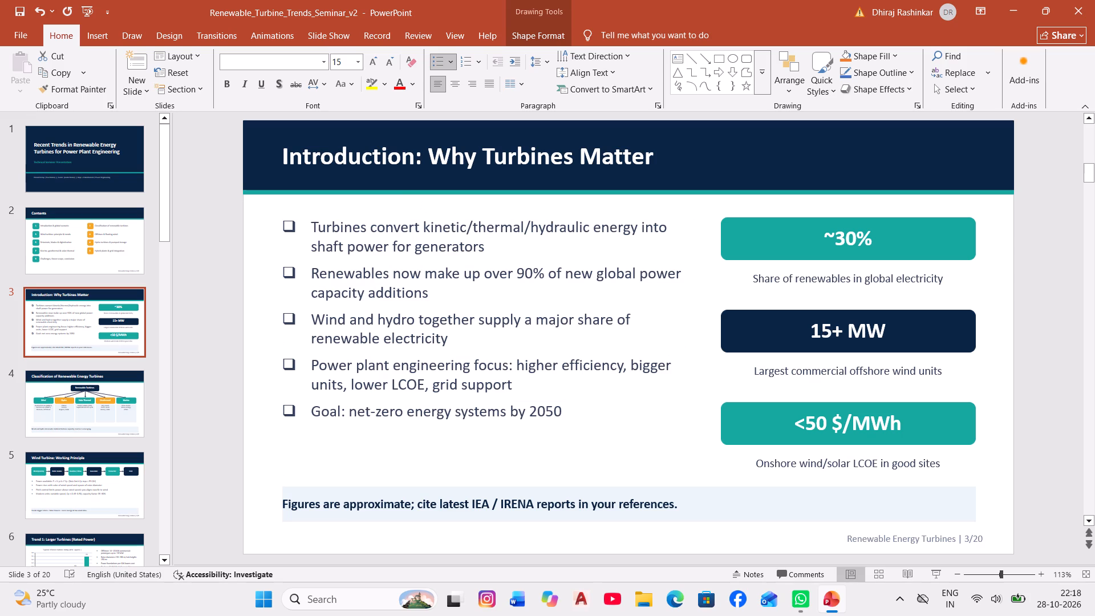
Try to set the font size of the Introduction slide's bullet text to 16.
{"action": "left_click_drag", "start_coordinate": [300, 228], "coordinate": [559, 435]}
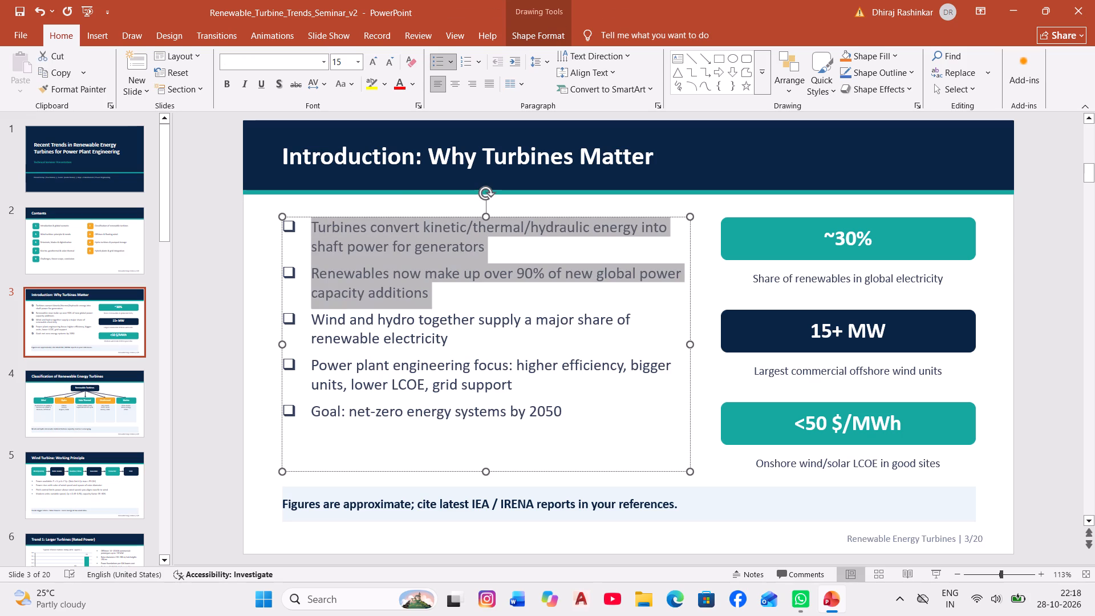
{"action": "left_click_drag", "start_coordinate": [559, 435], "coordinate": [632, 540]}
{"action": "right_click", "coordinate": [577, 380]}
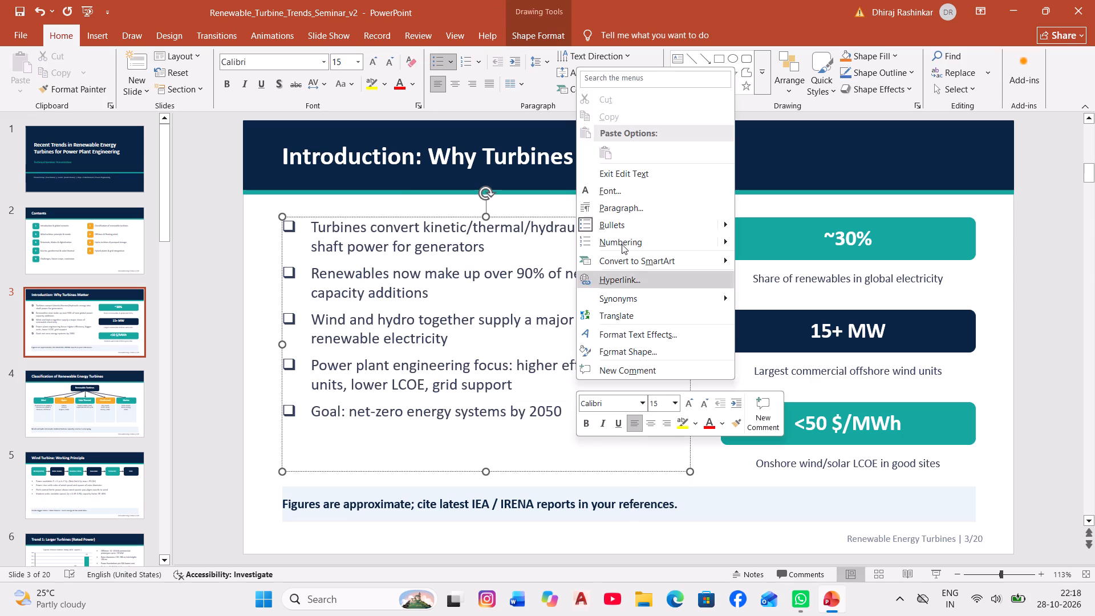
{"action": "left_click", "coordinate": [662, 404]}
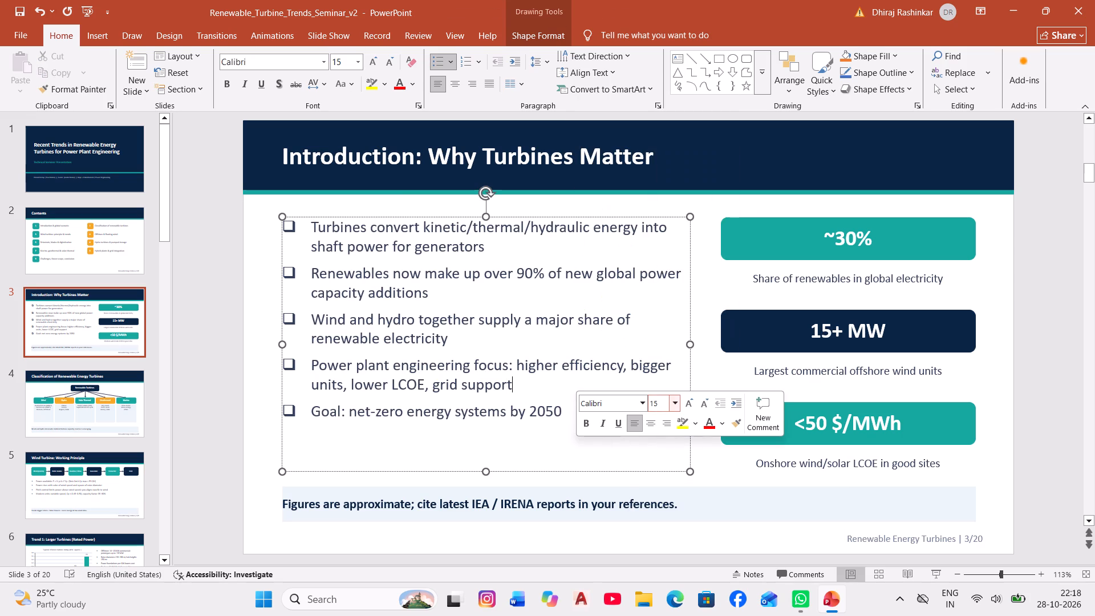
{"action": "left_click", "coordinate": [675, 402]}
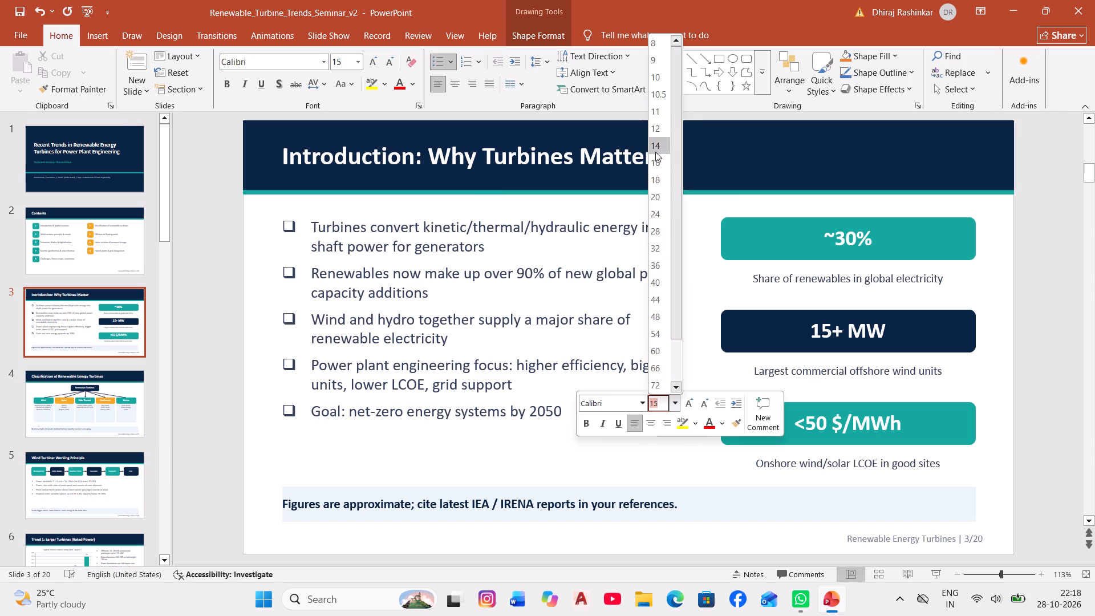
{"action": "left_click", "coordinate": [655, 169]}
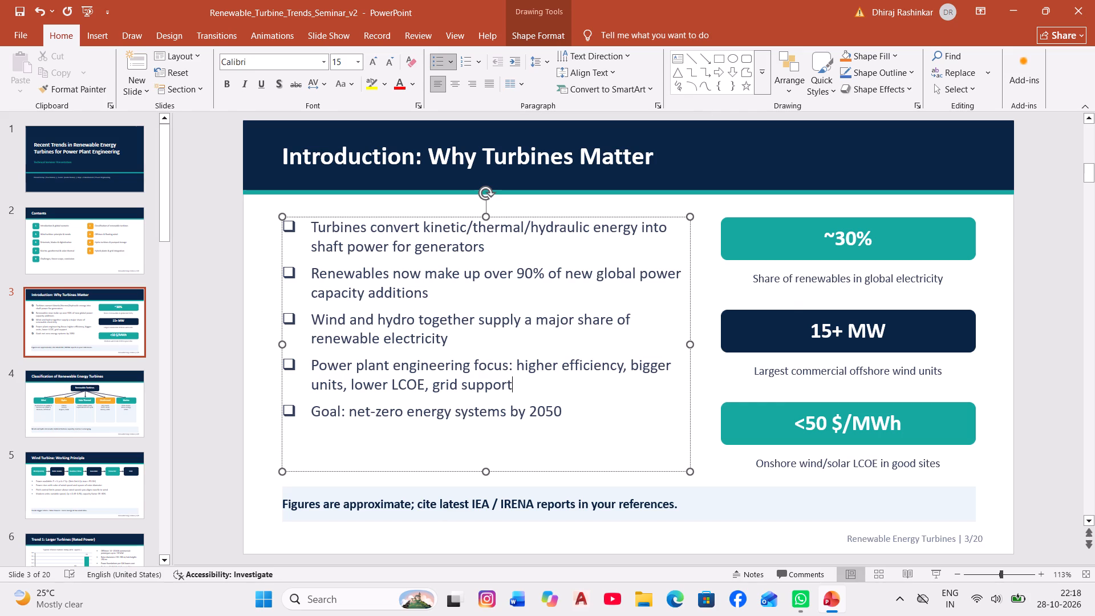
Look over the opening slides around Contents, Classification of Renewable Energy Turbines and Wind Turbine: Working Principle.
{"action": "scroll", "coordinate": [701, 390], "scroll_direction": "down", "scroll_amount": 3}
{"action": "scroll", "coordinate": [594, 384], "scroll_direction": "up", "scroll_amount": 4}
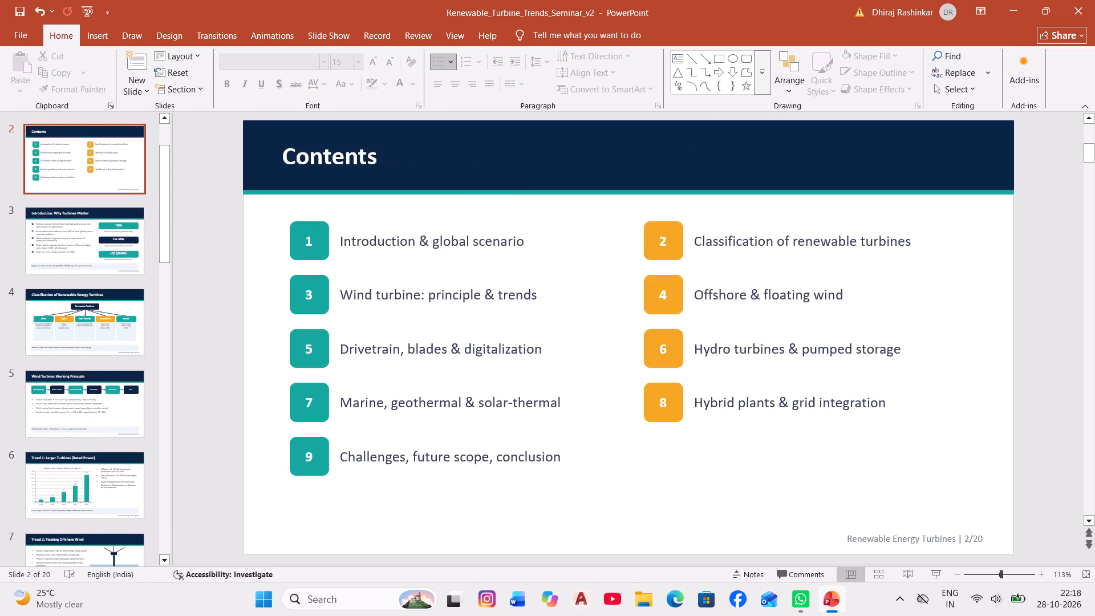
{"action": "scroll", "coordinate": [594, 379], "scroll_direction": "up", "scroll_amount": 2}
{"action": "scroll", "coordinate": [594, 378], "scroll_direction": "down", "scroll_amount": 5}
{"action": "scroll", "coordinate": [594, 378], "scroll_direction": "up", "scroll_amount": 2}
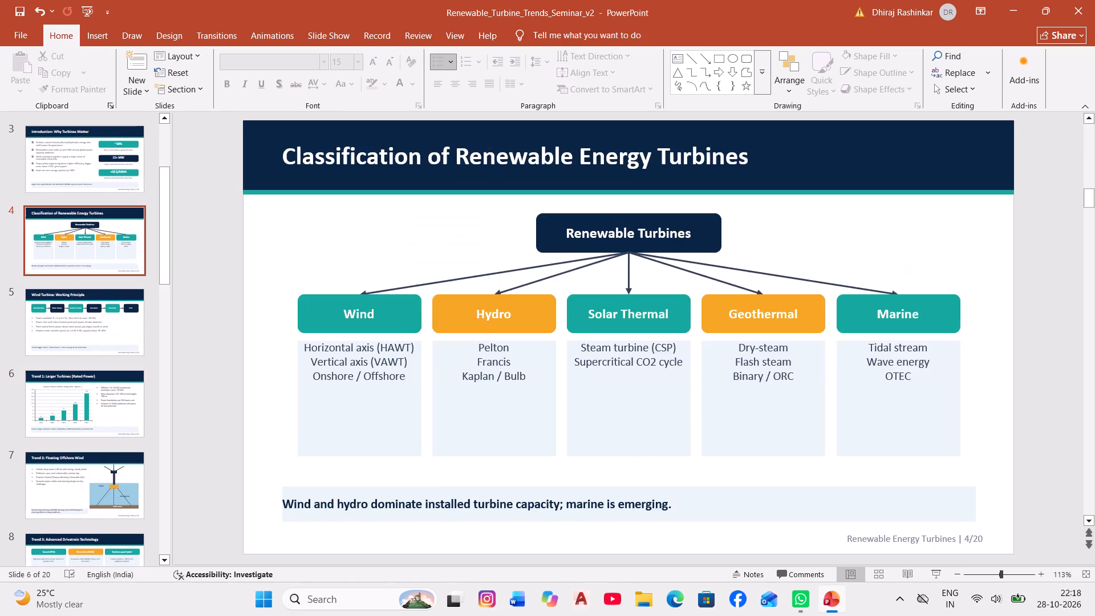
{"action": "scroll", "coordinate": [594, 378], "scroll_direction": "up", "scroll_amount": 1}
{"action": "scroll", "coordinate": [478, 322], "scroll_direction": "down", "scroll_amount": 2}
{"action": "scroll", "coordinate": [478, 322], "scroll_direction": "up", "scroll_amount": 1}
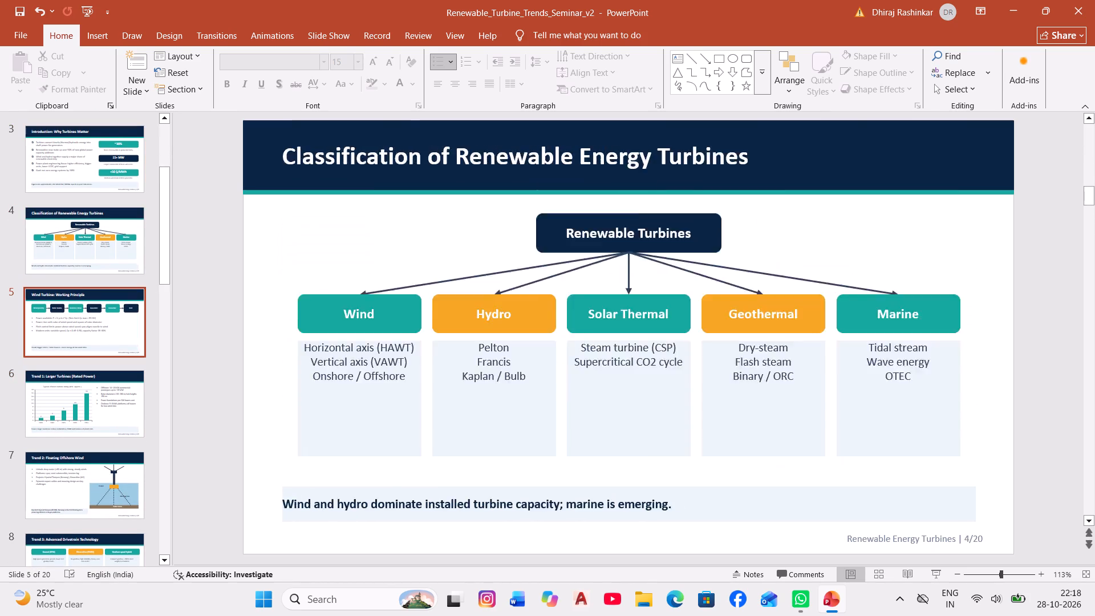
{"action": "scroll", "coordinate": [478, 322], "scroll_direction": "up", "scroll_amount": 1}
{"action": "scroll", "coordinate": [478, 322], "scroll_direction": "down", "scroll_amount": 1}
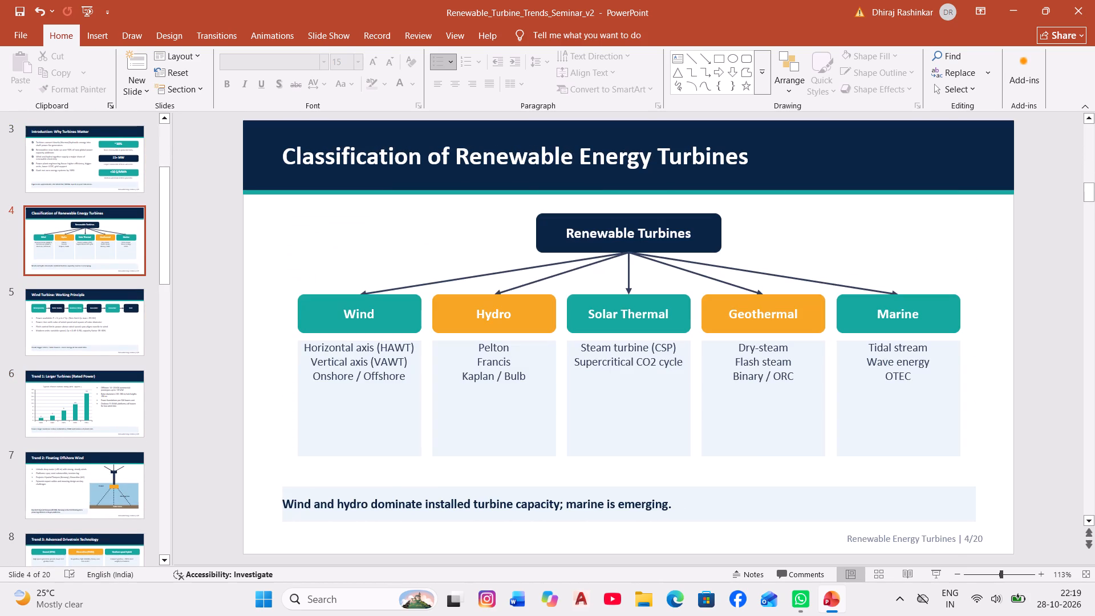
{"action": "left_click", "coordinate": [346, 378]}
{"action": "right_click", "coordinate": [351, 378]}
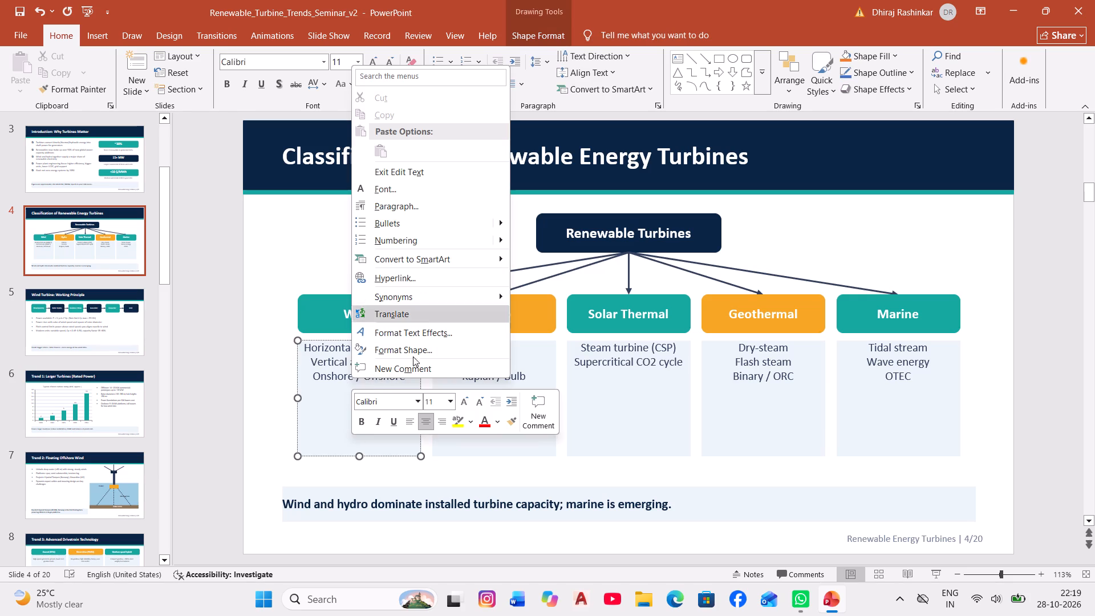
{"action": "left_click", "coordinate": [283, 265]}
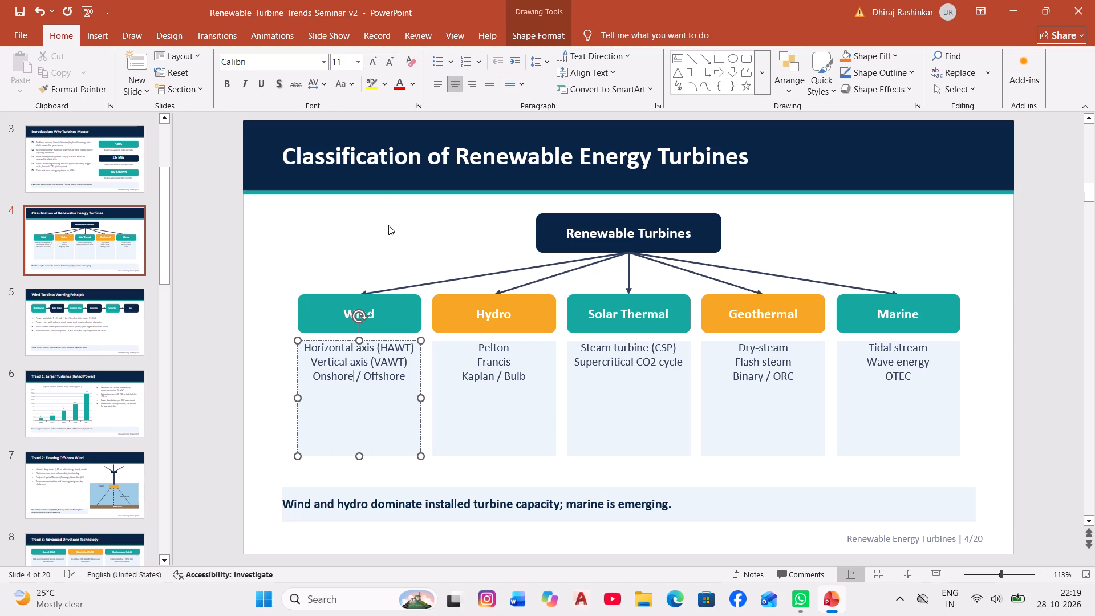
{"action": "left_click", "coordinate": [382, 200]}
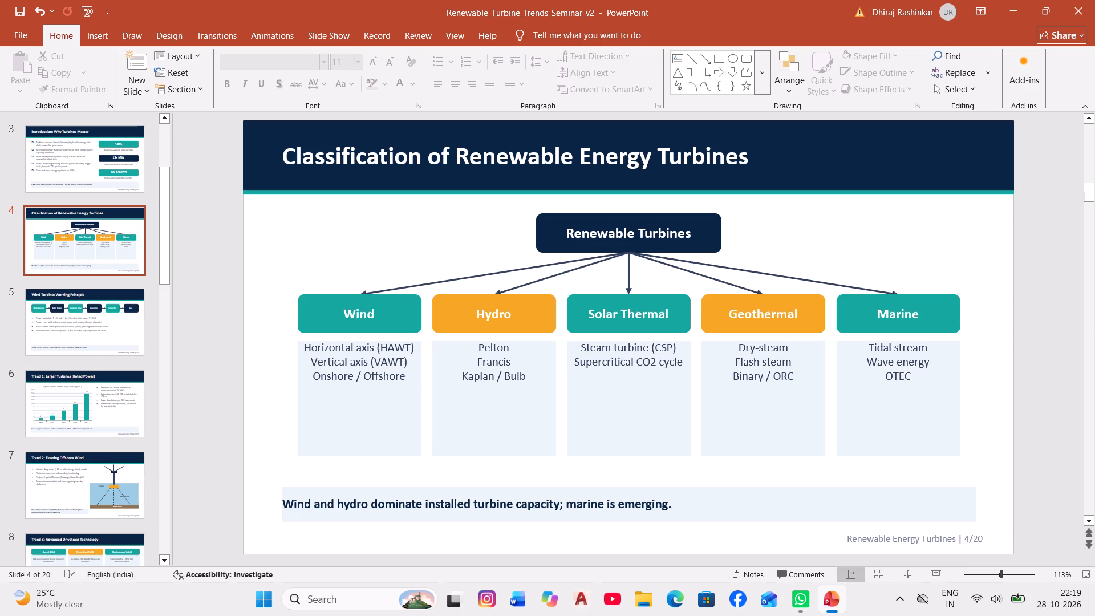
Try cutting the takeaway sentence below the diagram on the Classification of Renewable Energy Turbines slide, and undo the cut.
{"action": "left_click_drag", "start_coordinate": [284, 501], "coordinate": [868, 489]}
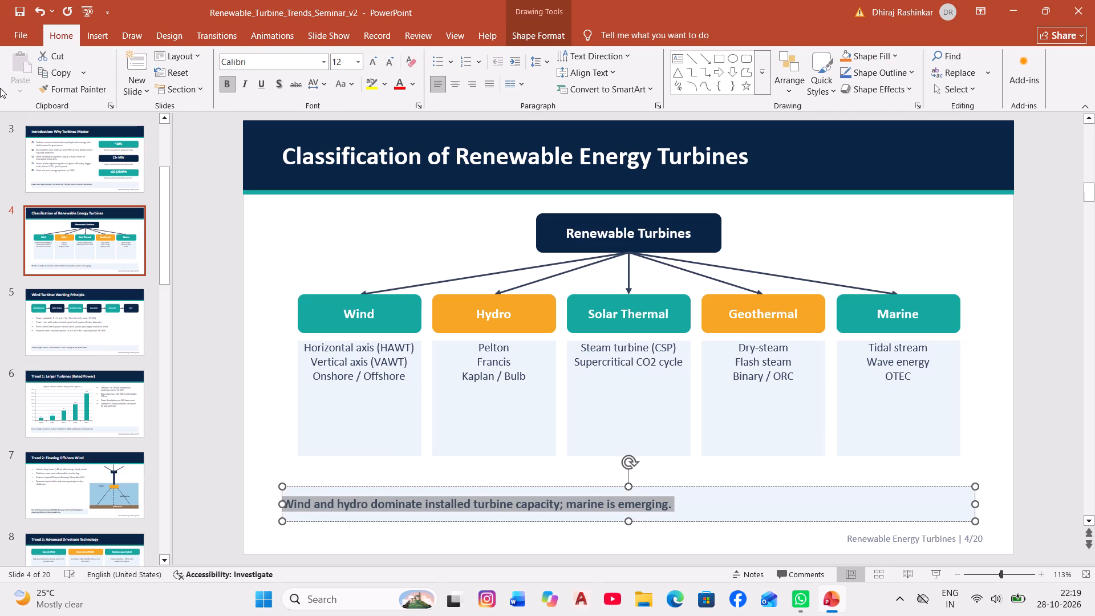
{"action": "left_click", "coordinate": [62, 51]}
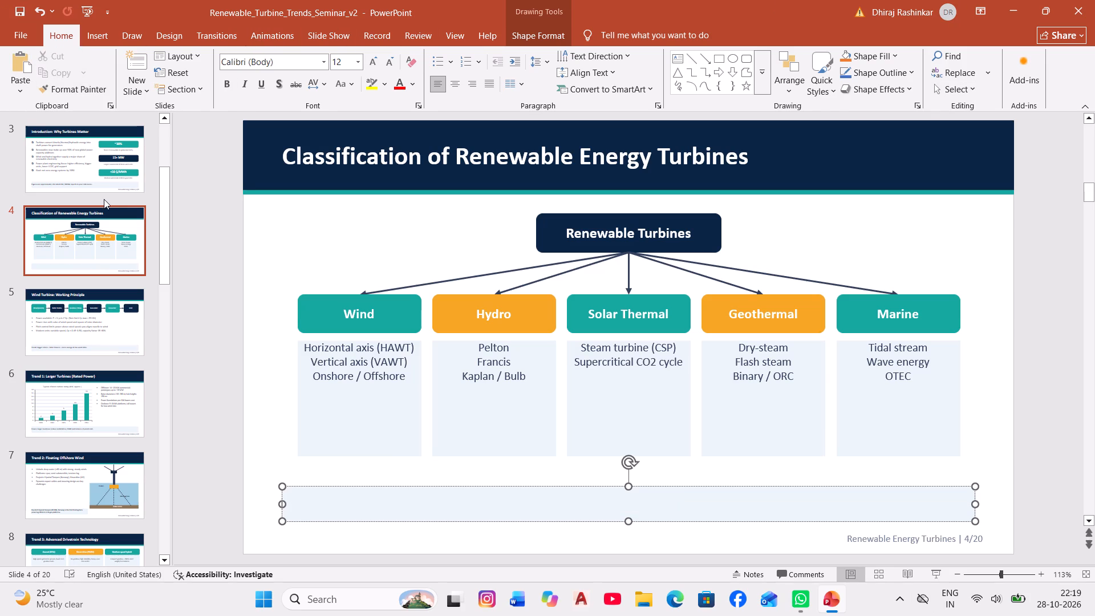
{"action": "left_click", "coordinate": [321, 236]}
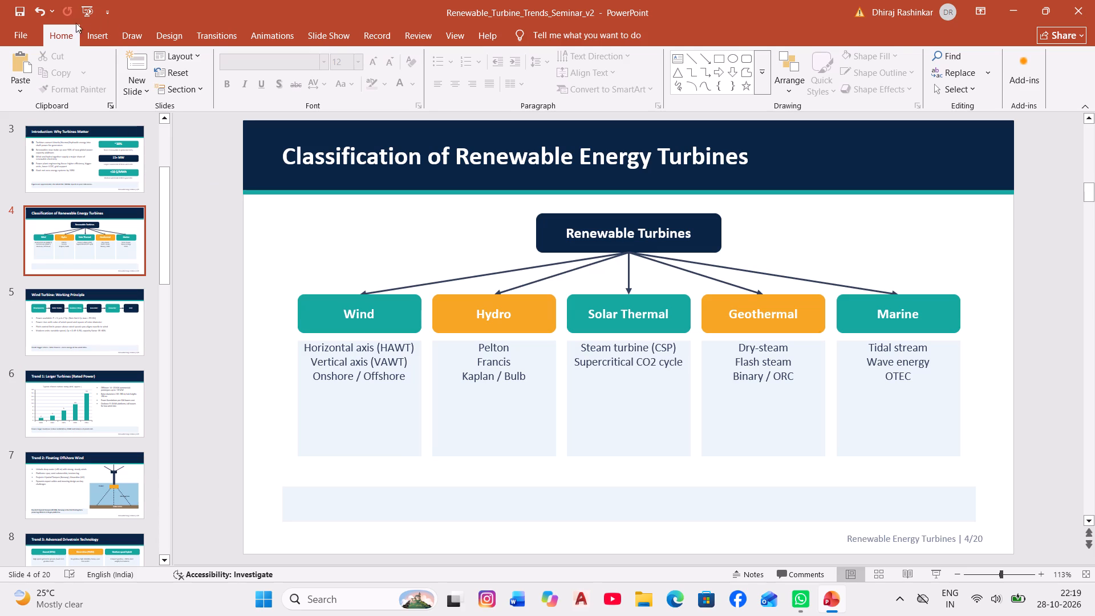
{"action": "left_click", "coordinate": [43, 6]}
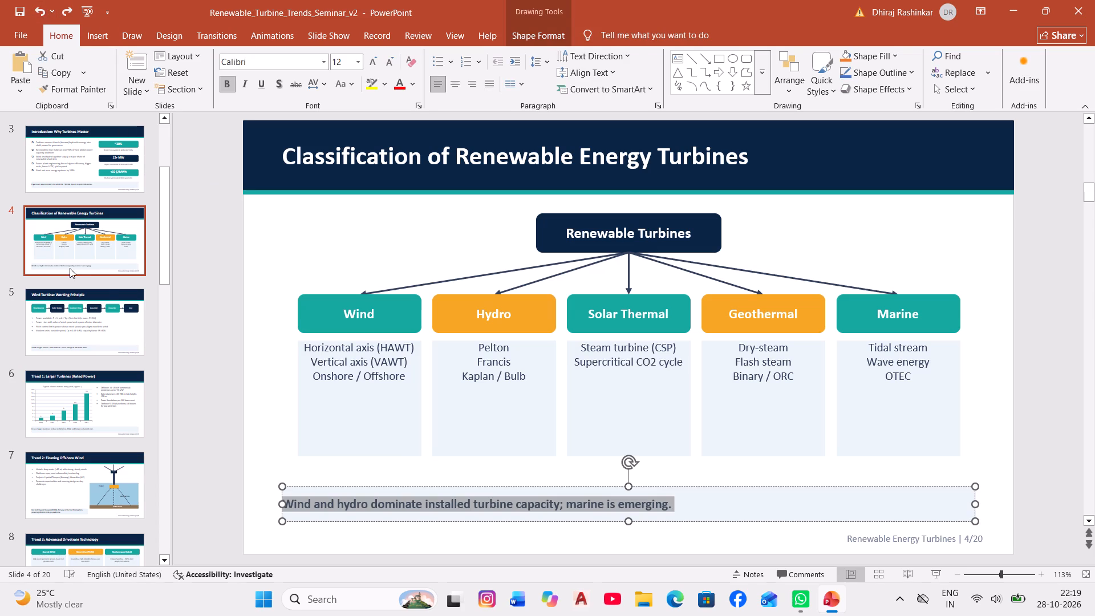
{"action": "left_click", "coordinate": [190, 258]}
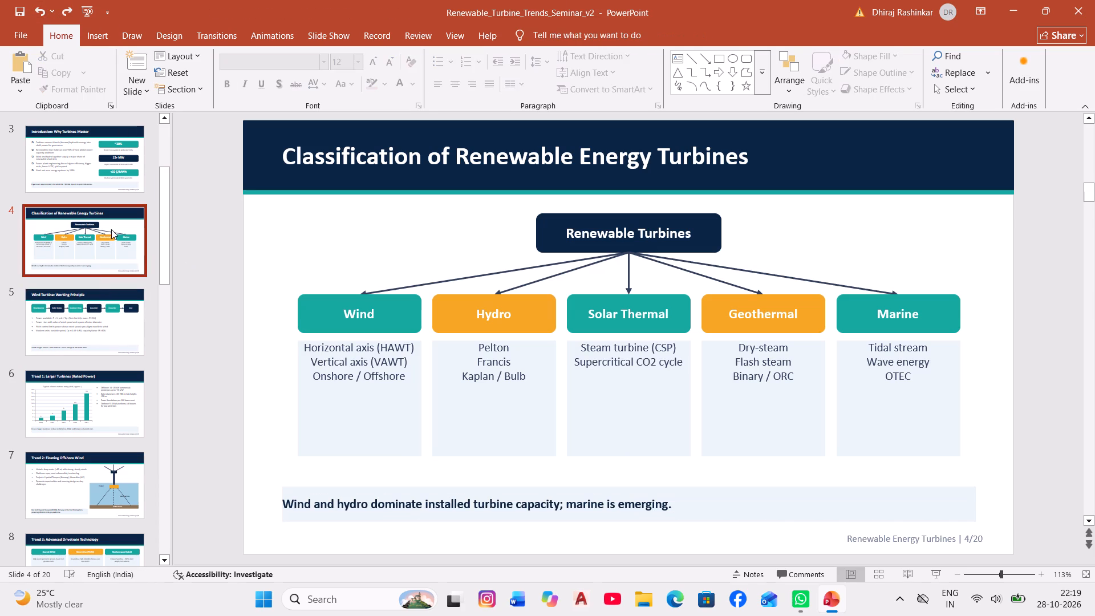
Change all four bullets on the Wind Turbine: Working Principle slide to hollow square bullets.
{"action": "left_click", "coordinate": [91, 291]}
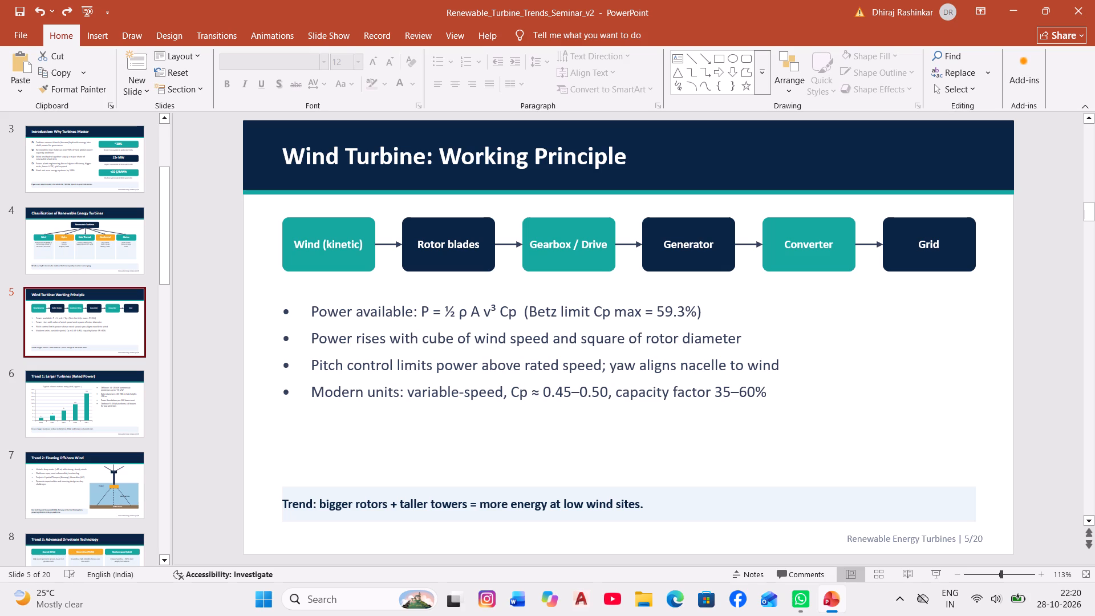
{"action": "left_click_drag", "start_coordinate": [305, 309], "coordinate": [306, 309]}
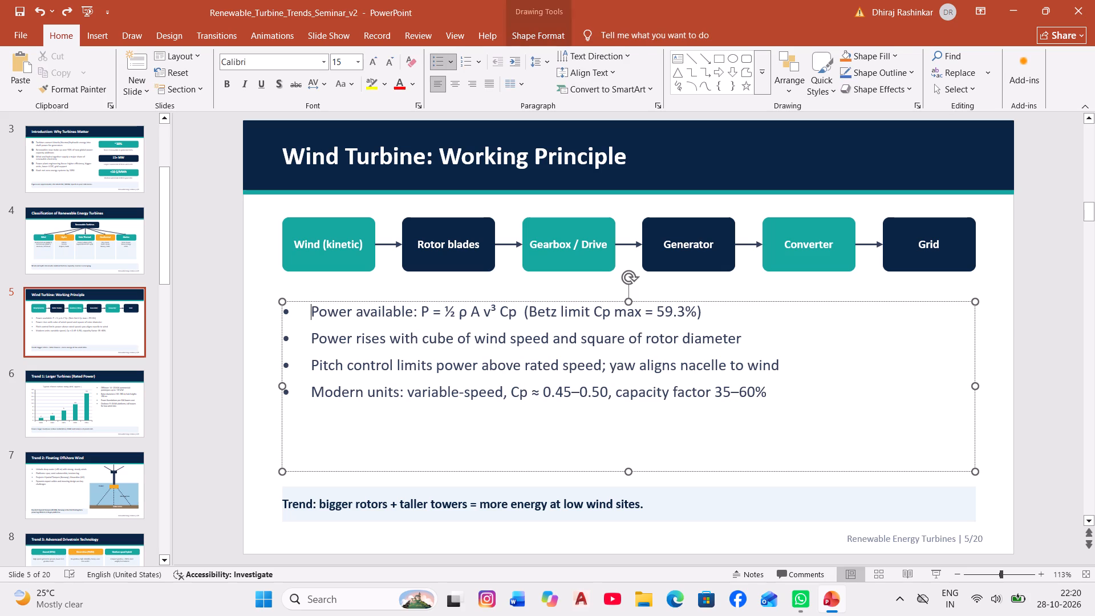
{"action": "left_click_drag", "start_coordinate": [306, 309], "coordinate": [919, 481]}
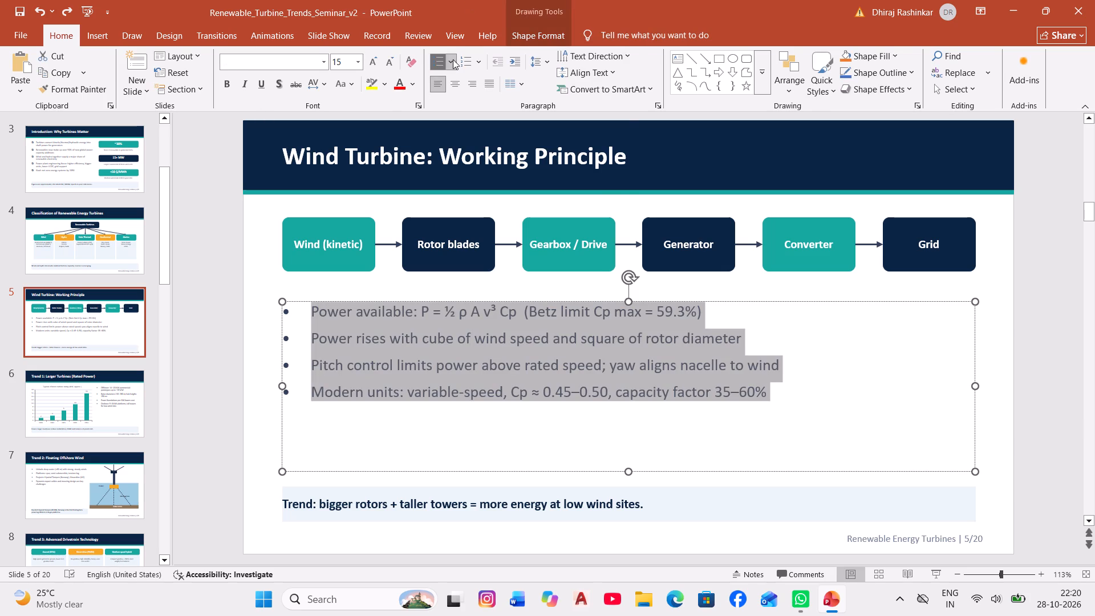
{"action": "left_click", "coordinate": [448, 63]}
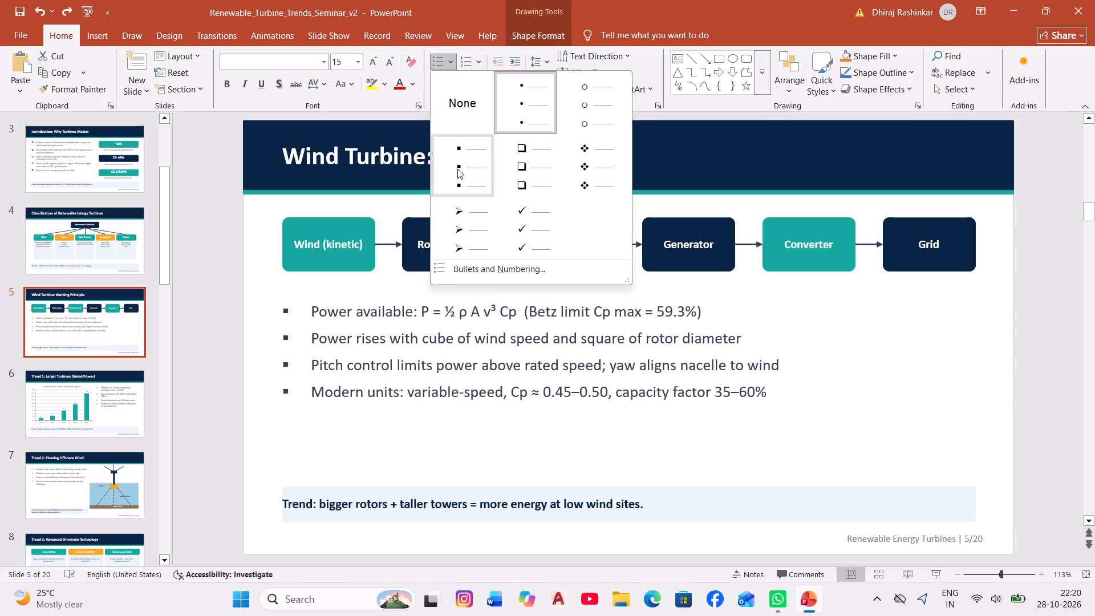
{"action": "left_click", "coordinate": [508, 168]}
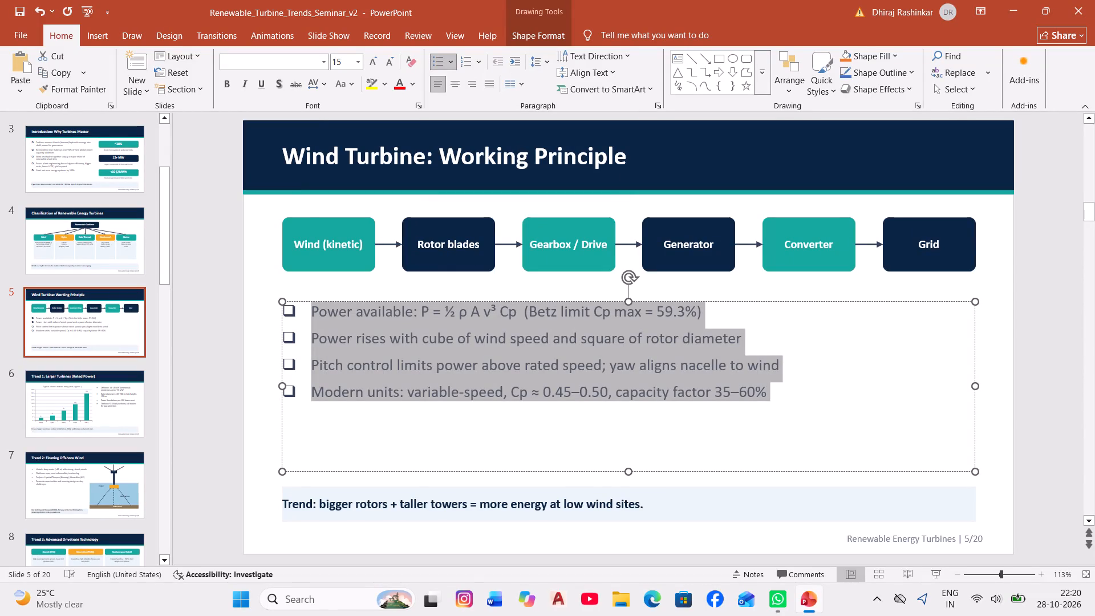
{"action": "left_click", "coordinate": [277, 249]}
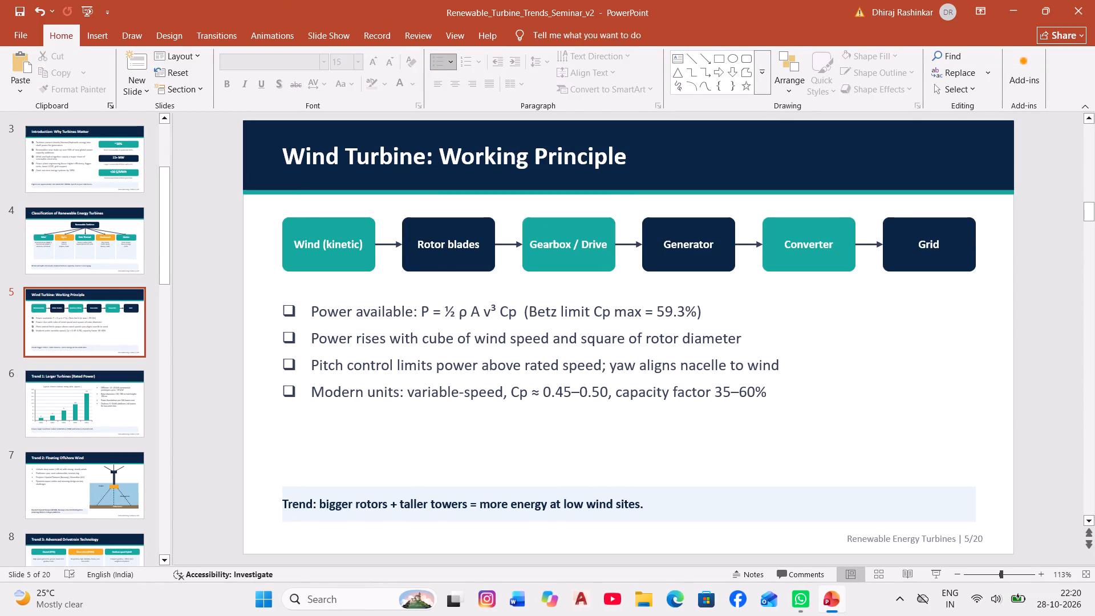
Set the font size of the bullet text on the Wind Turbine: Working Principle slide to 16.
{"action": "left_click_drag", "start_coordinate": [311, 309], "coordinate": [896, 496]}
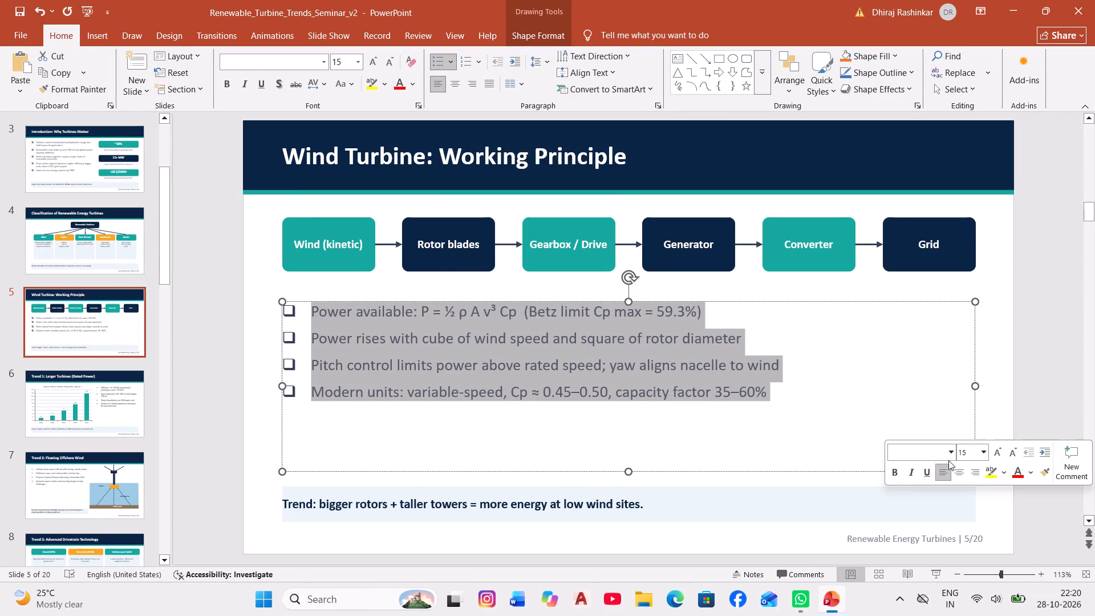
{"action": "left_click", "coordinate": [981, 451]}
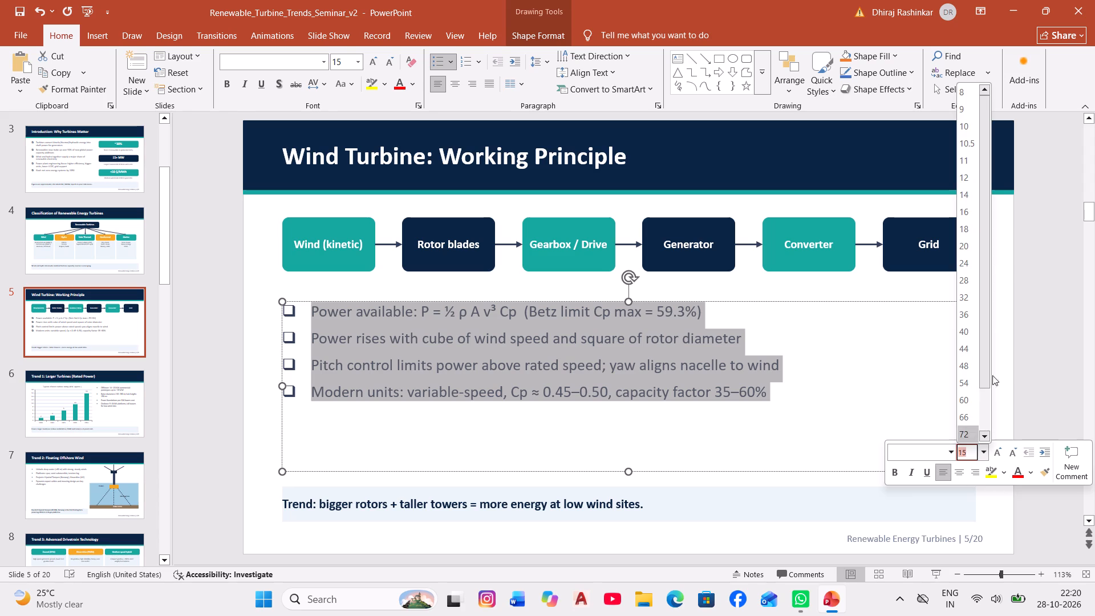
{"action": "left_click", "coordinate": [963, 212]}
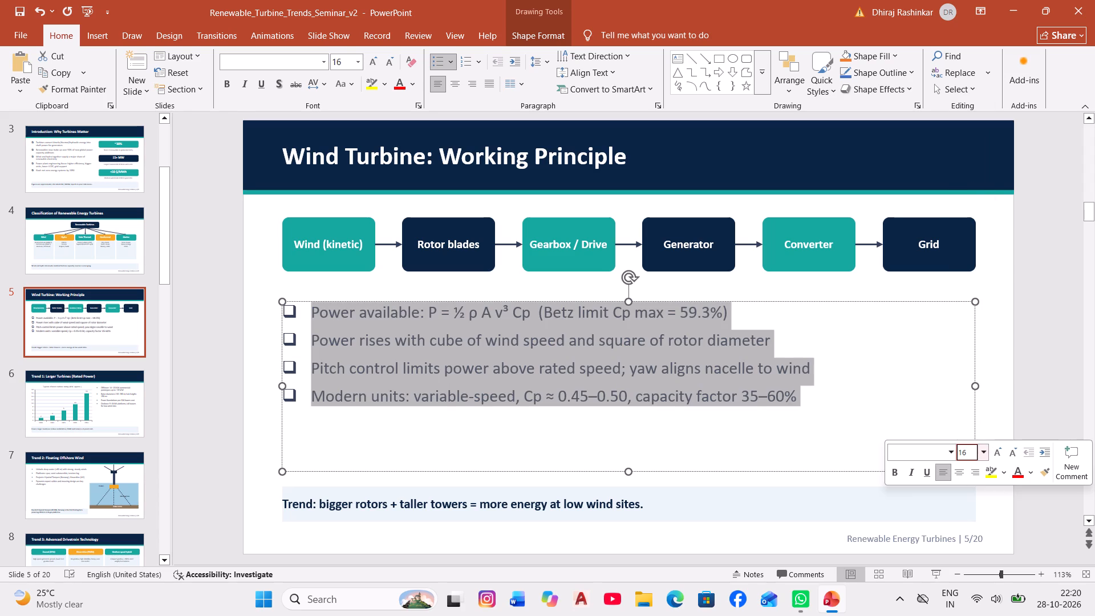
{"action": "left_click", "coordinate": [804, 325]}
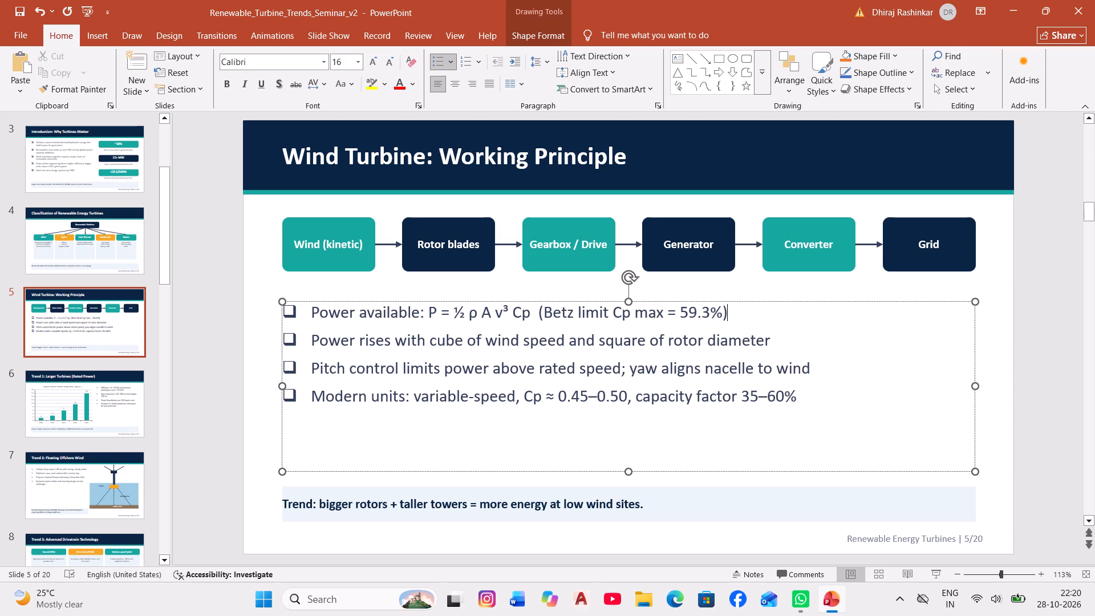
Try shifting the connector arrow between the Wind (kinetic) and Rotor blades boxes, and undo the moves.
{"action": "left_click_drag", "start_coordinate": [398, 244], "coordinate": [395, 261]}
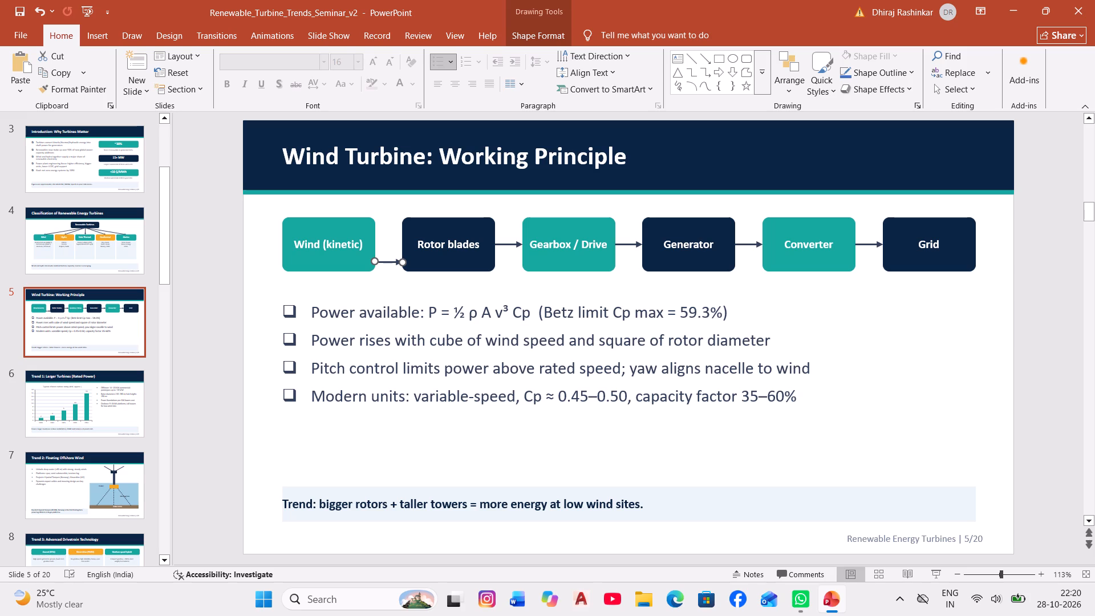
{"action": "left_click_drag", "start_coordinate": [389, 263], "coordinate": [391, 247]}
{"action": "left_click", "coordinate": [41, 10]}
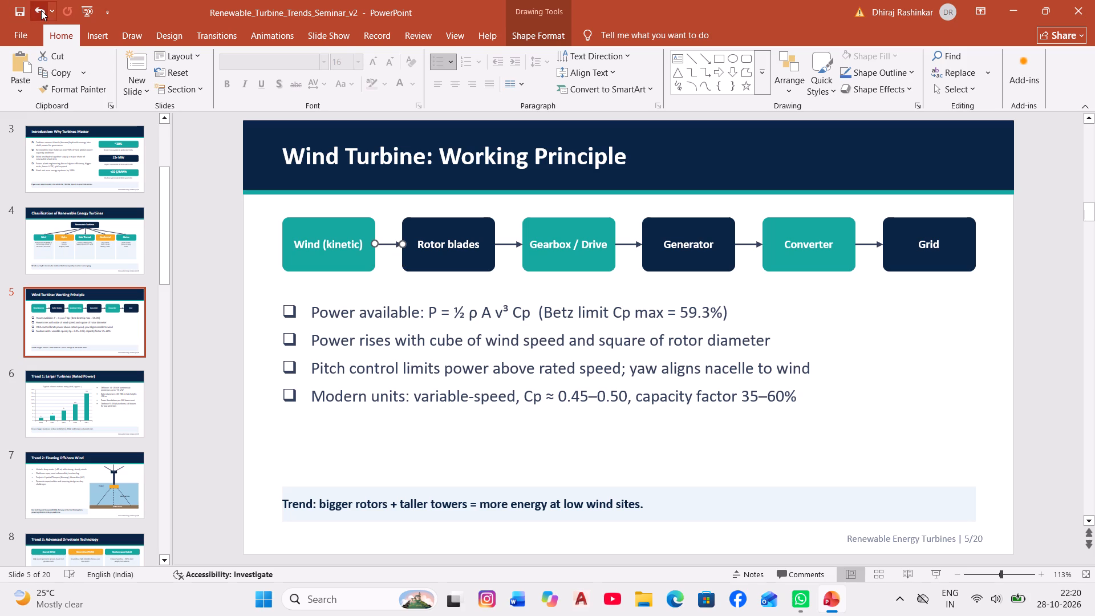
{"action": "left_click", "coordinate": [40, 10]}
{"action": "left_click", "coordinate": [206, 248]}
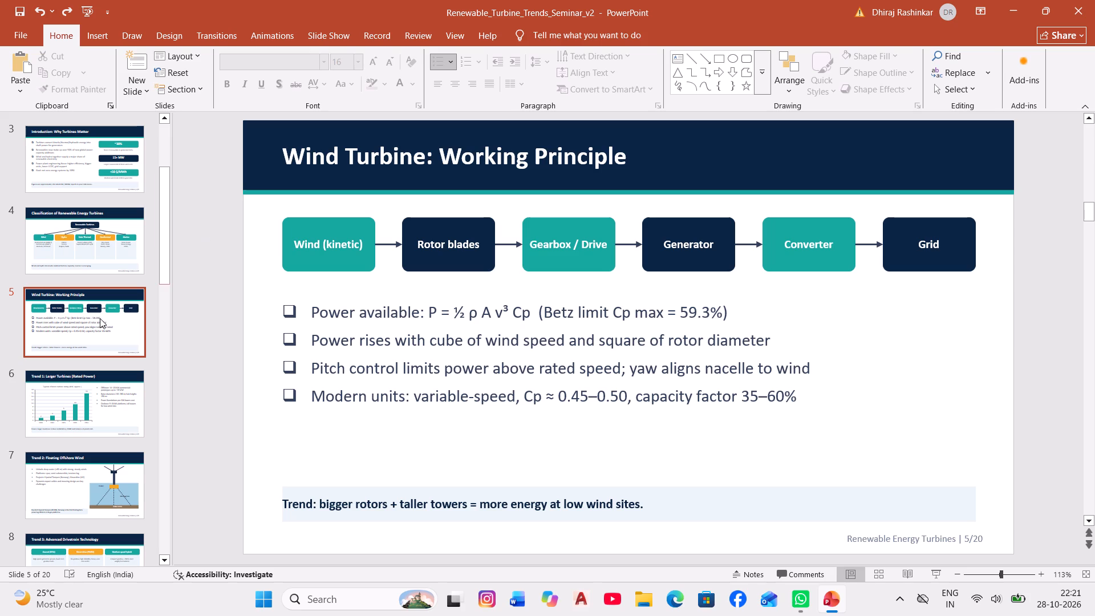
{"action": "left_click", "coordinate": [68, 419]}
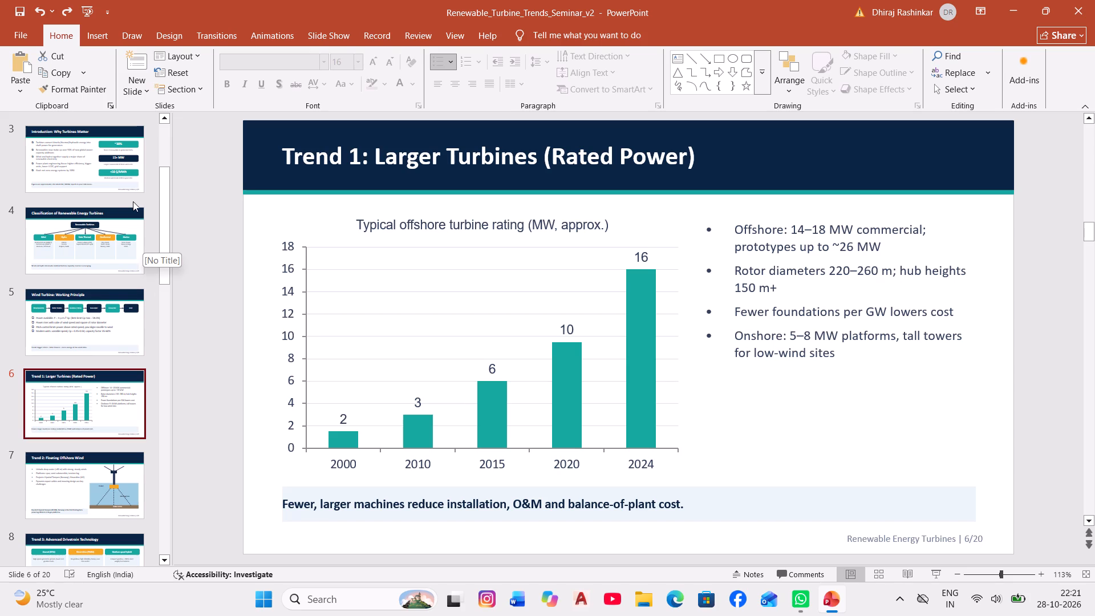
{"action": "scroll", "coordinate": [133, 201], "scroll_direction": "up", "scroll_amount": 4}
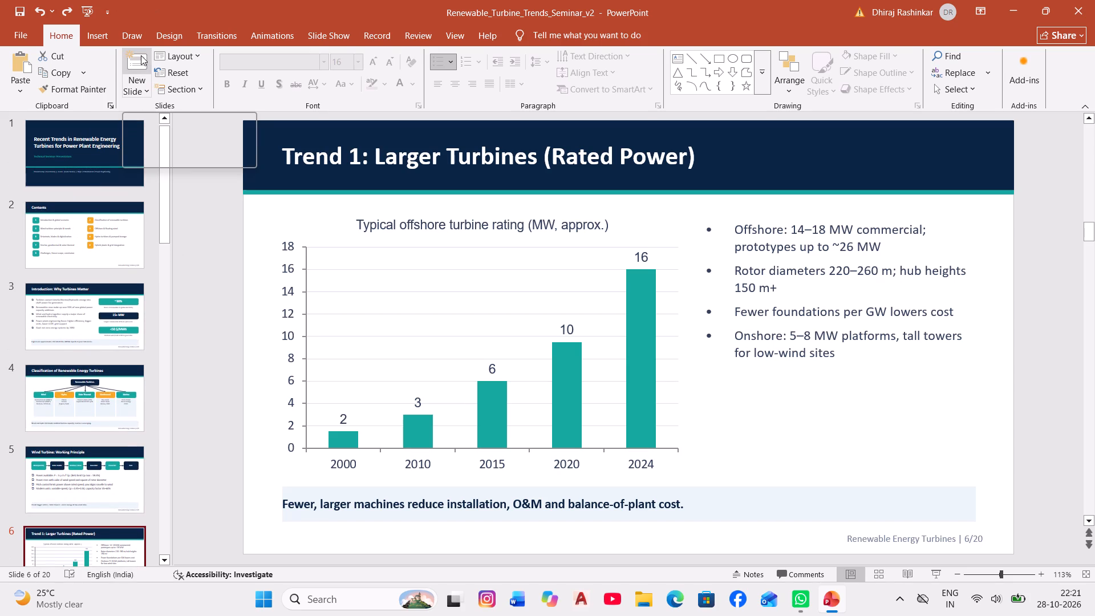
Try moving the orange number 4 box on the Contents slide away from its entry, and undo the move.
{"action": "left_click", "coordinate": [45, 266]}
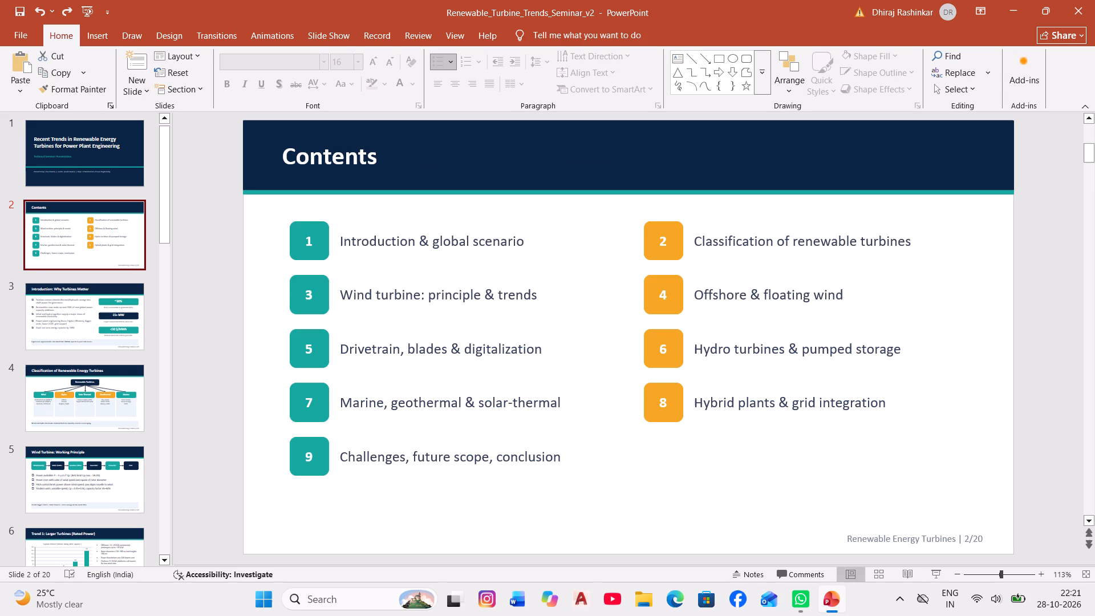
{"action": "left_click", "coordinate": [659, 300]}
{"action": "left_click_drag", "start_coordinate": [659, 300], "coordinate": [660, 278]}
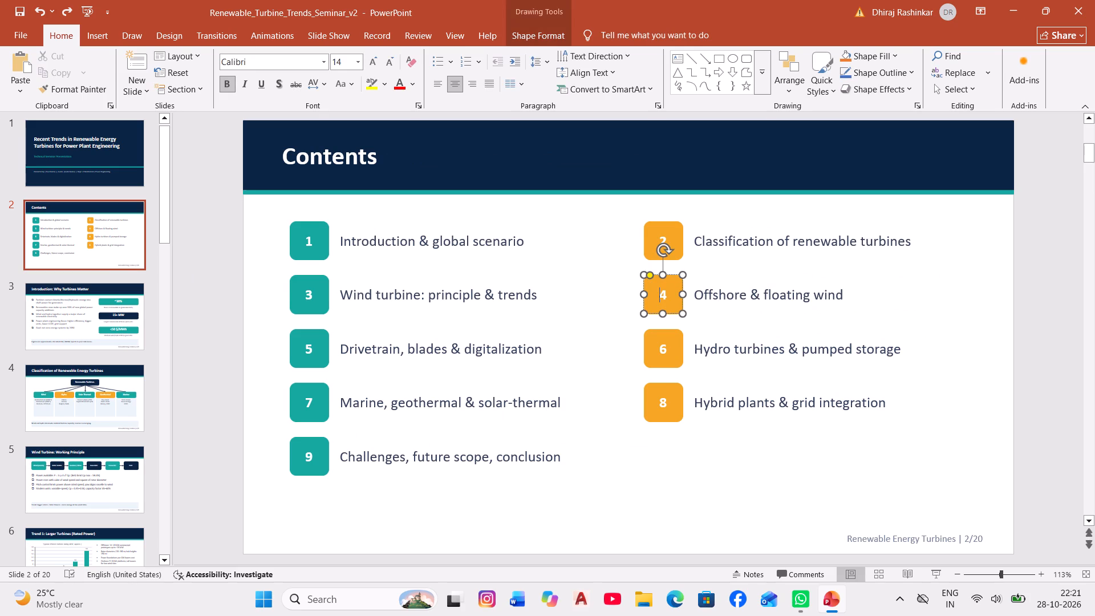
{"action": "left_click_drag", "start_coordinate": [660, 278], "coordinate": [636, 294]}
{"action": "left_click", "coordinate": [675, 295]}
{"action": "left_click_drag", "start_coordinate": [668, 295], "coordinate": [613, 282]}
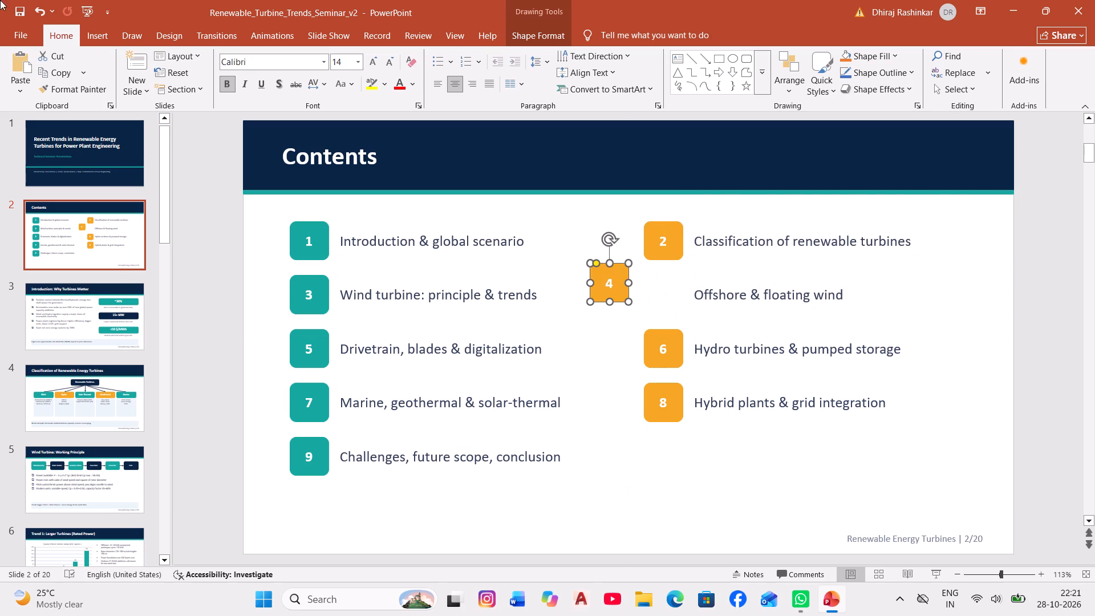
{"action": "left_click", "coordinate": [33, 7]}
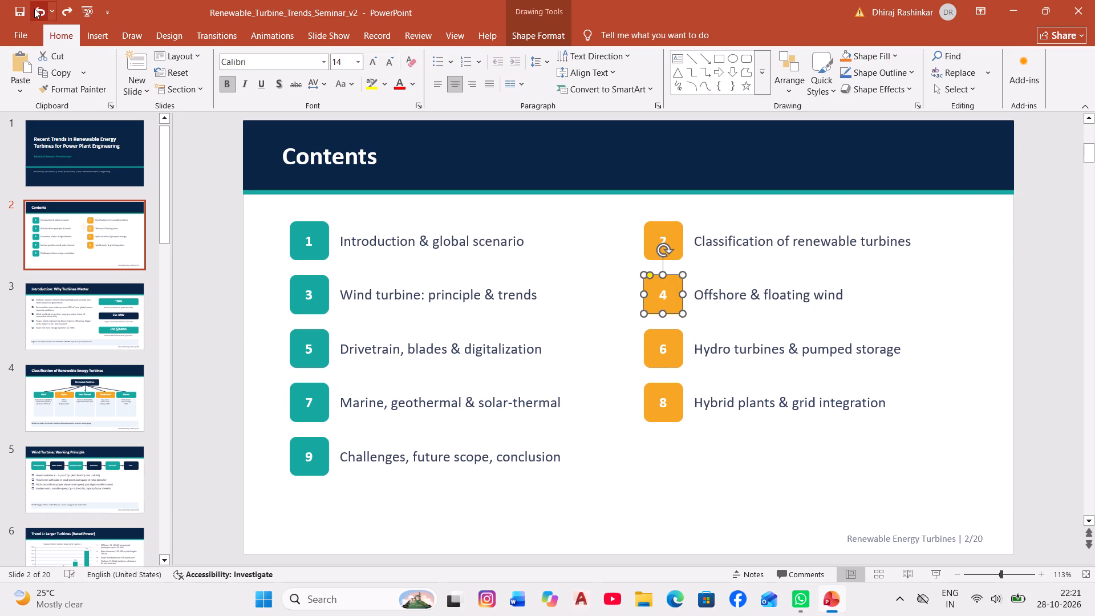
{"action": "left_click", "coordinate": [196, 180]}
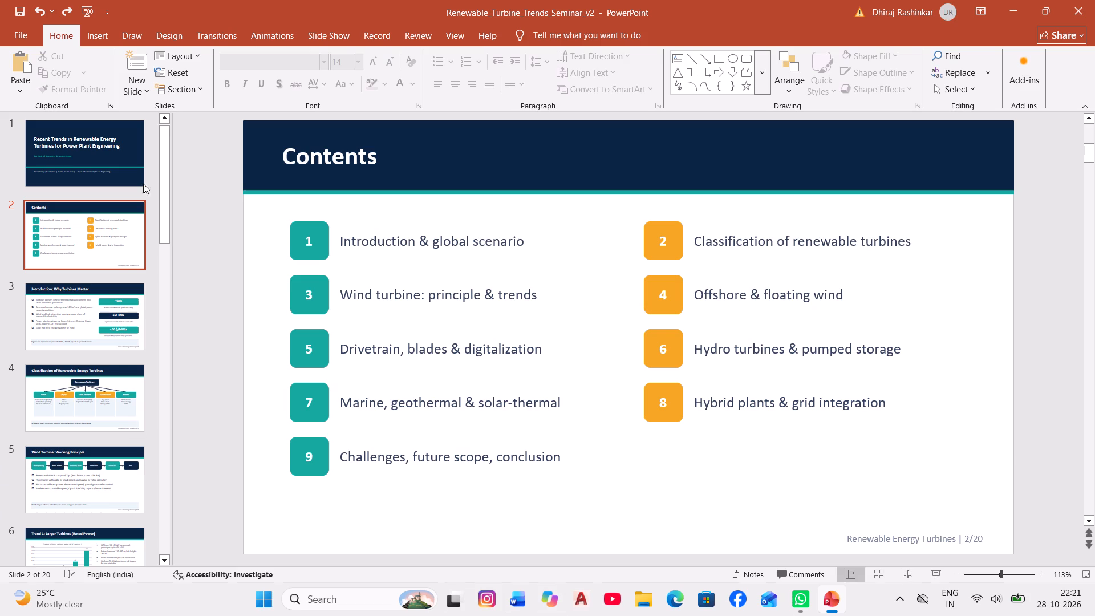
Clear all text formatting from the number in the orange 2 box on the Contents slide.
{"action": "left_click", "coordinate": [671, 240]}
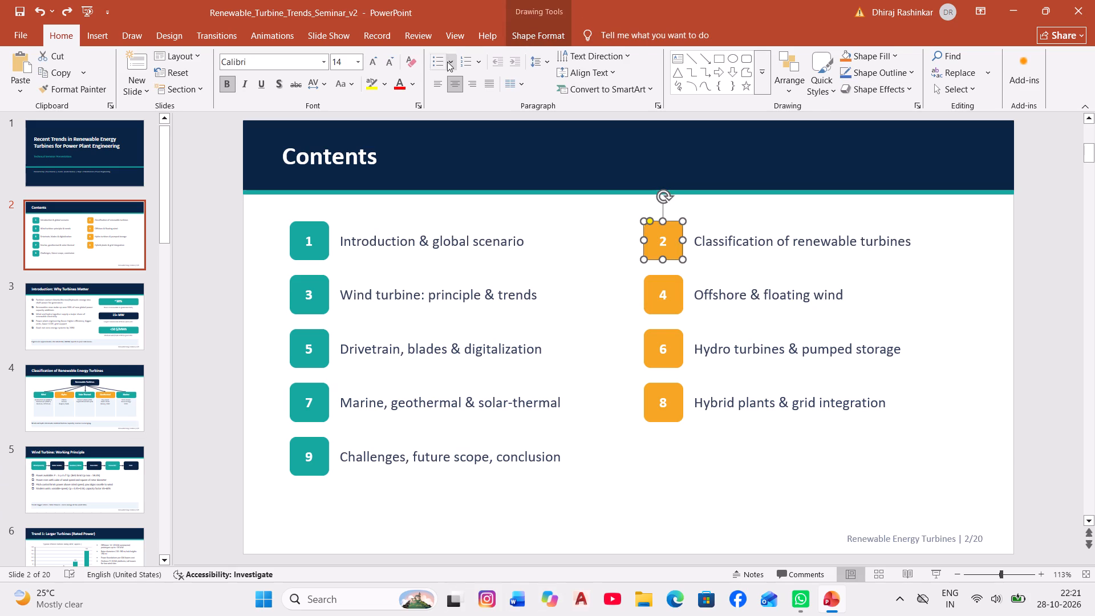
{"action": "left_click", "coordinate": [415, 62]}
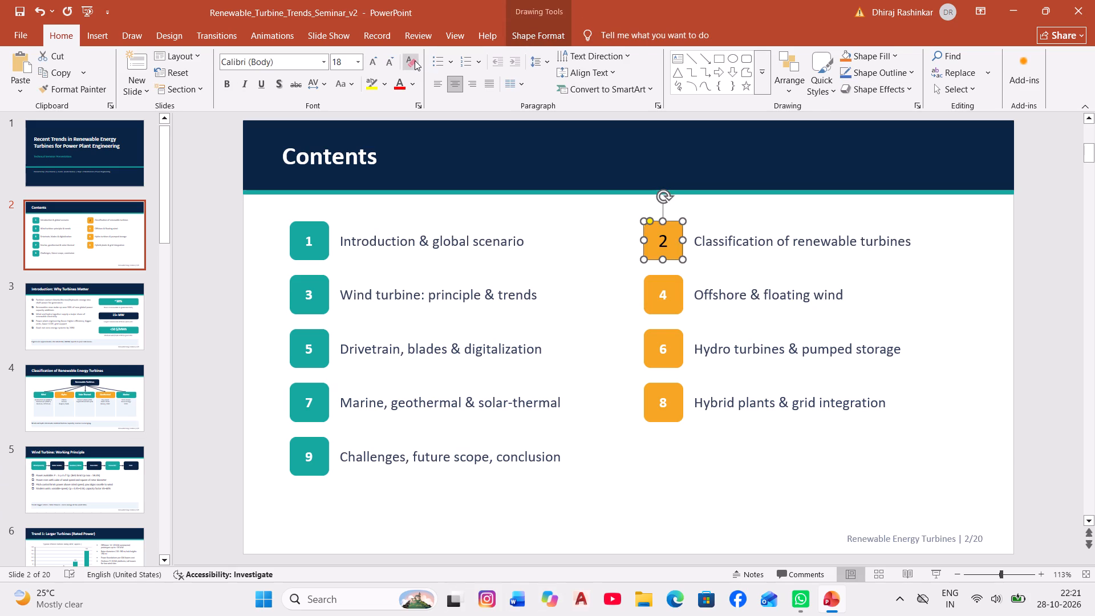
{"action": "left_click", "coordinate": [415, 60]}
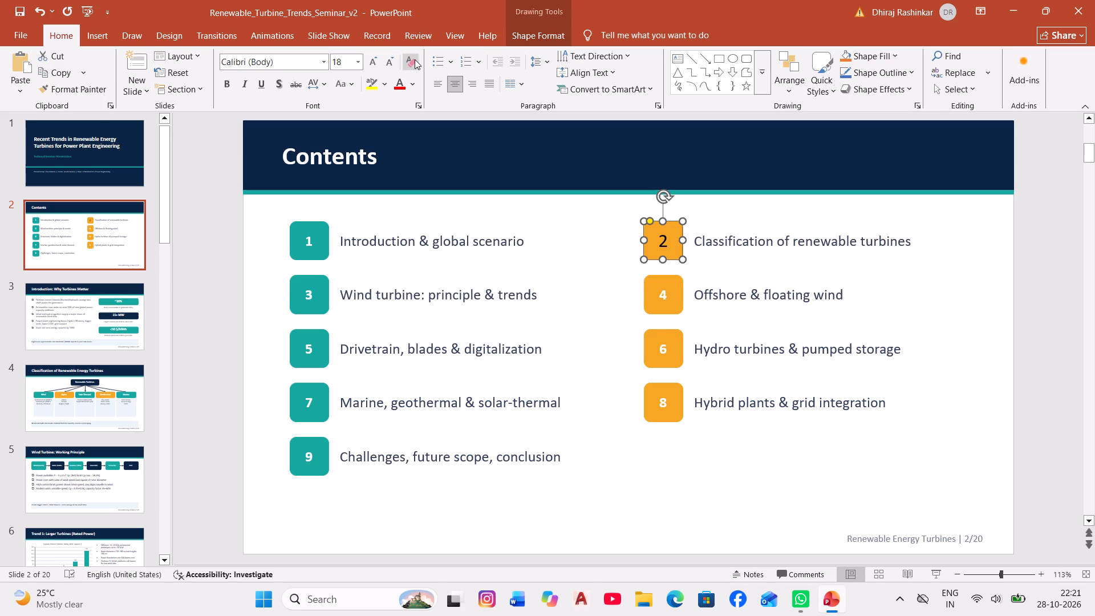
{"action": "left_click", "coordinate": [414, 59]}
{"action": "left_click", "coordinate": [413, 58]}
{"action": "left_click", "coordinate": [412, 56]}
Undo the clearing of text formatting on the number in the orange 2 box on the Contents slide.
{"action": "left_click", "coordinate": [38, 9]}
{"action": "left_click", "coordinate": [39, 9]}
{"action": "left_click", "coordinate": [39, 7]}
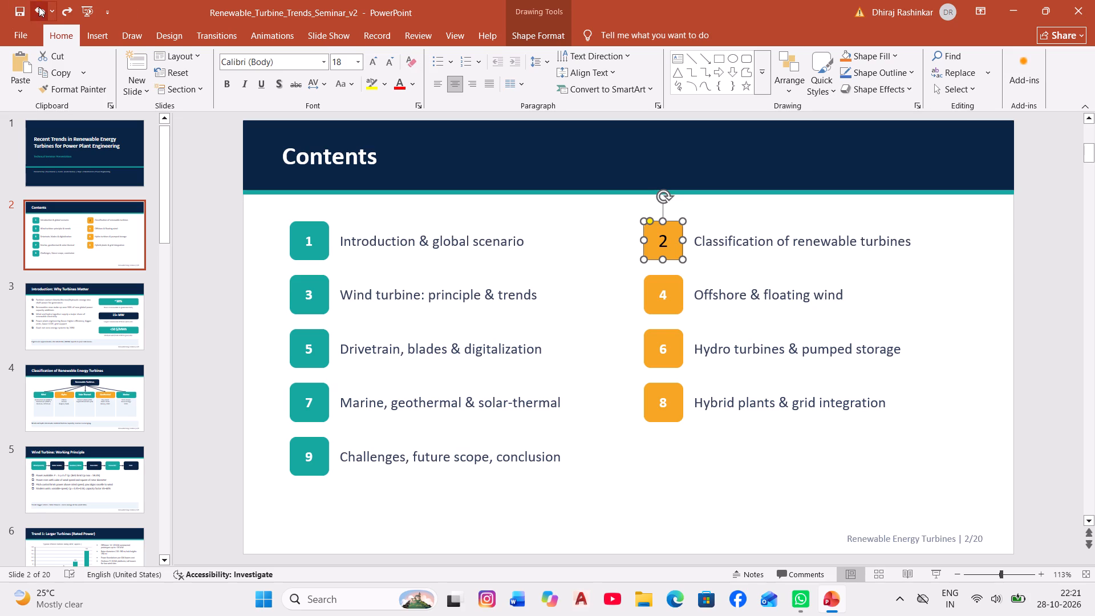
{"action": "left_click", "coordinate": [39, 7]}
{"action": "left_click", "coordinate": [39, 6]}
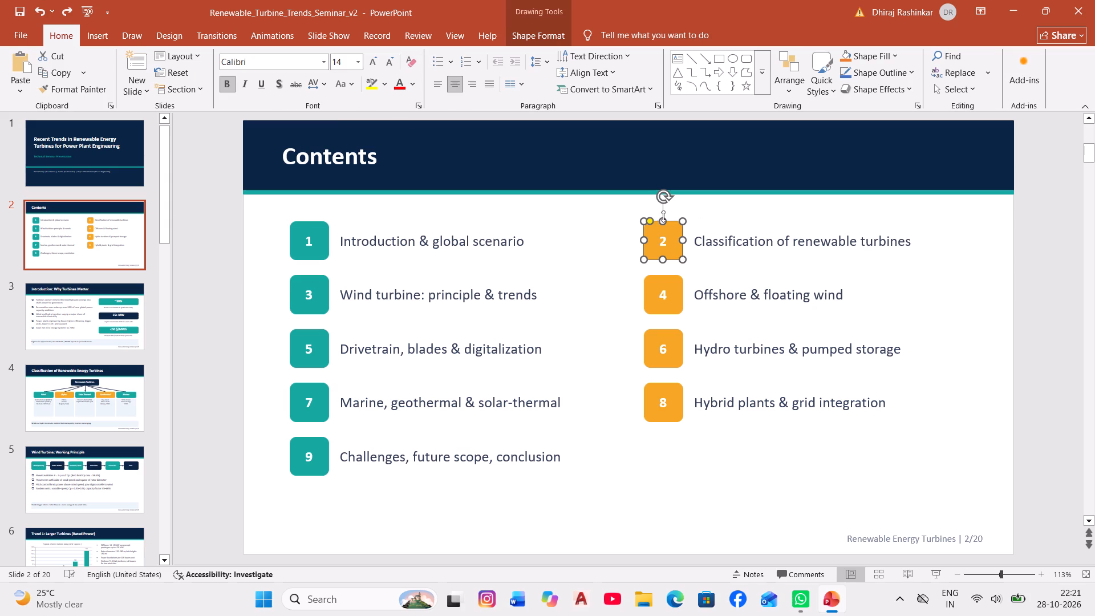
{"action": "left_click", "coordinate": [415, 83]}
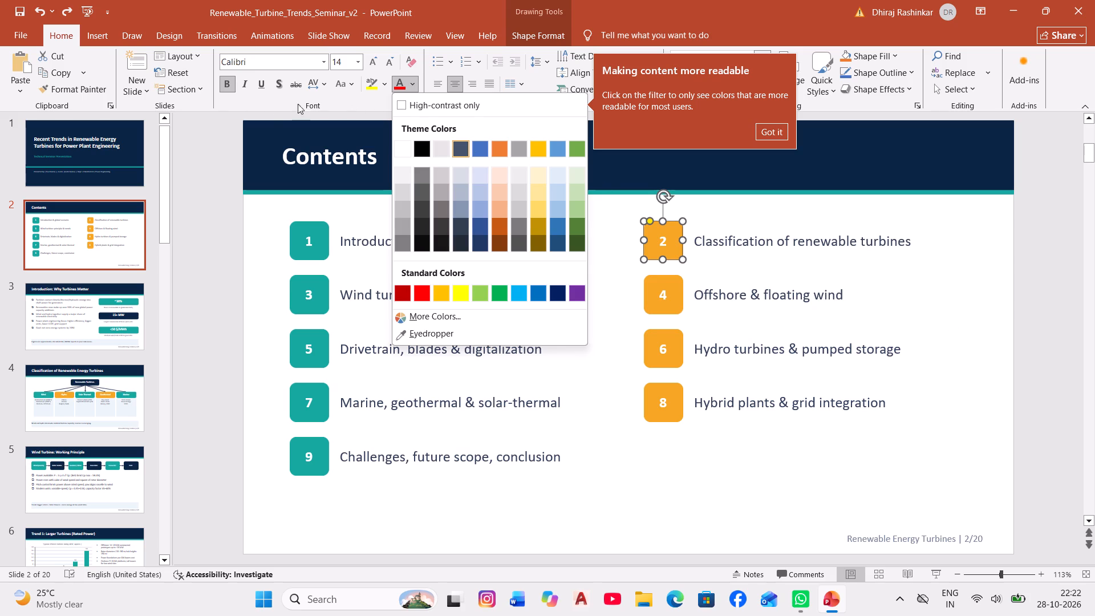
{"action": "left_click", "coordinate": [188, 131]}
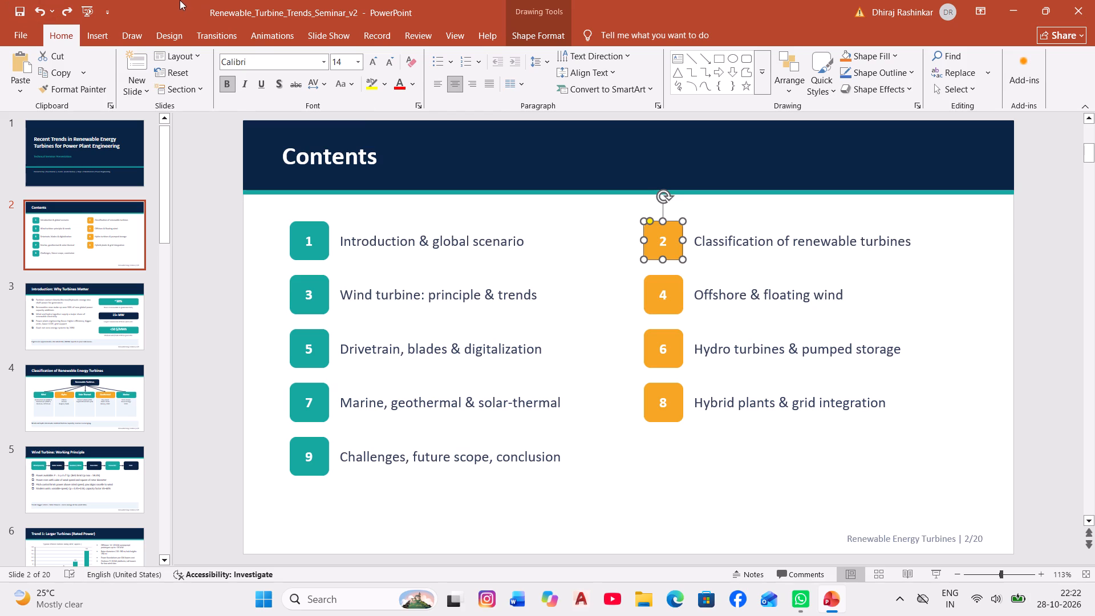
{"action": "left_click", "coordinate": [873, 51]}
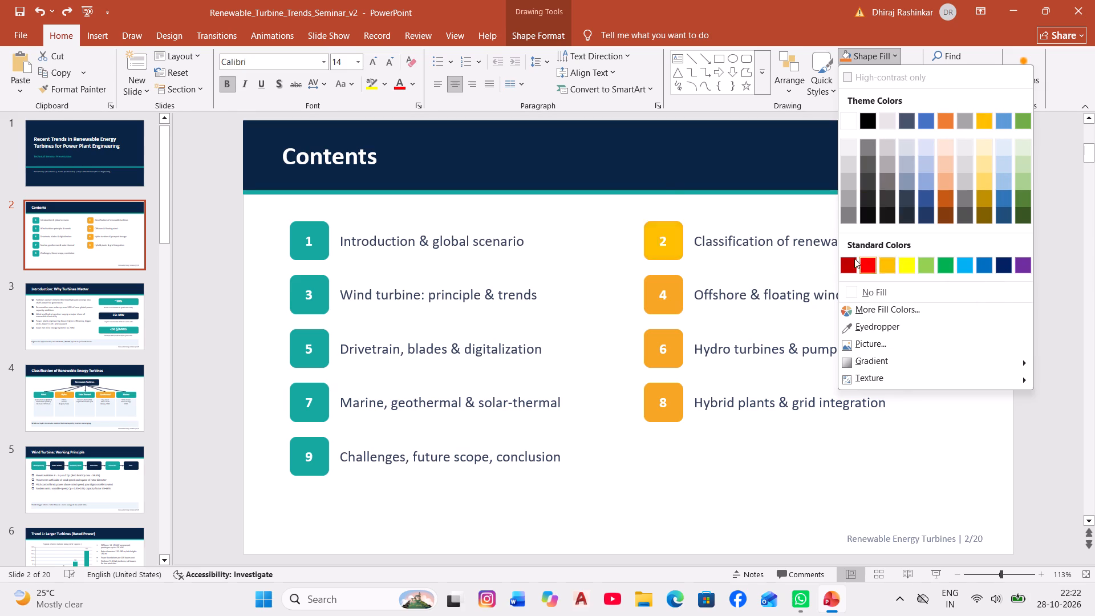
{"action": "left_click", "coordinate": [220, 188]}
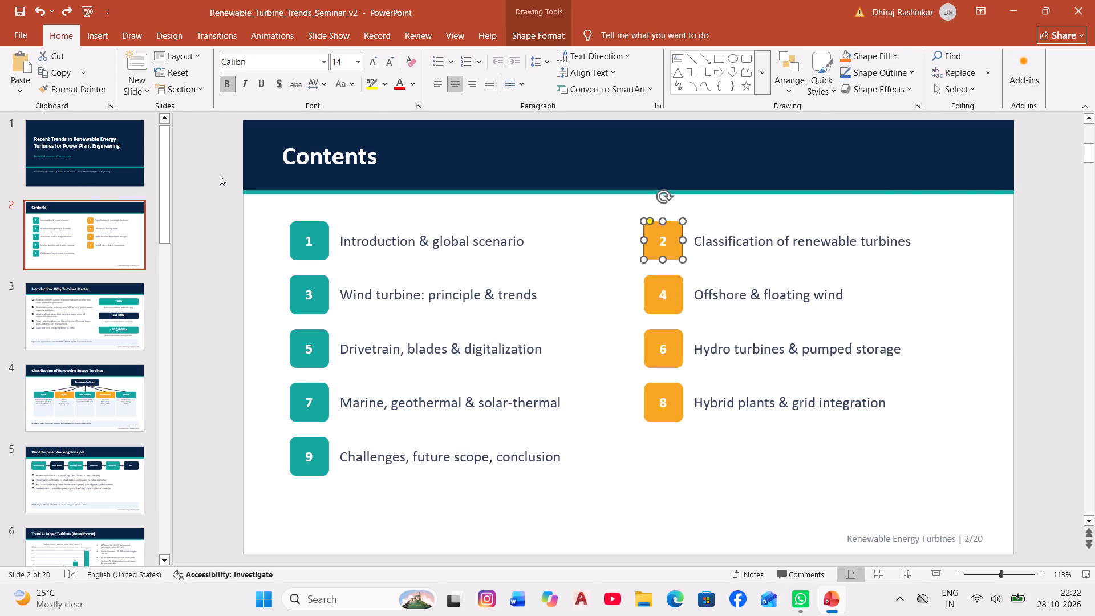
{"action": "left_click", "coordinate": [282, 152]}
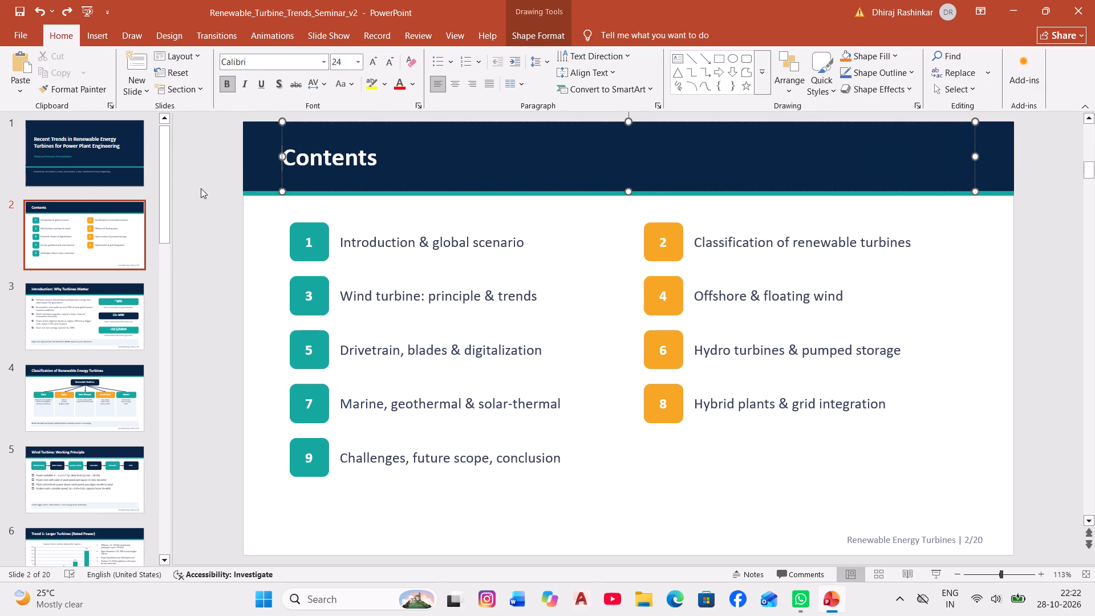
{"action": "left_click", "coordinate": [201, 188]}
Add a four-diamond bullet to the title of the Classification of Renewable Energy Turbines slide.
{"action": "scroll", "coordinate": [338, 234], "scroll_direction": "down", "scroll_amount": 2}
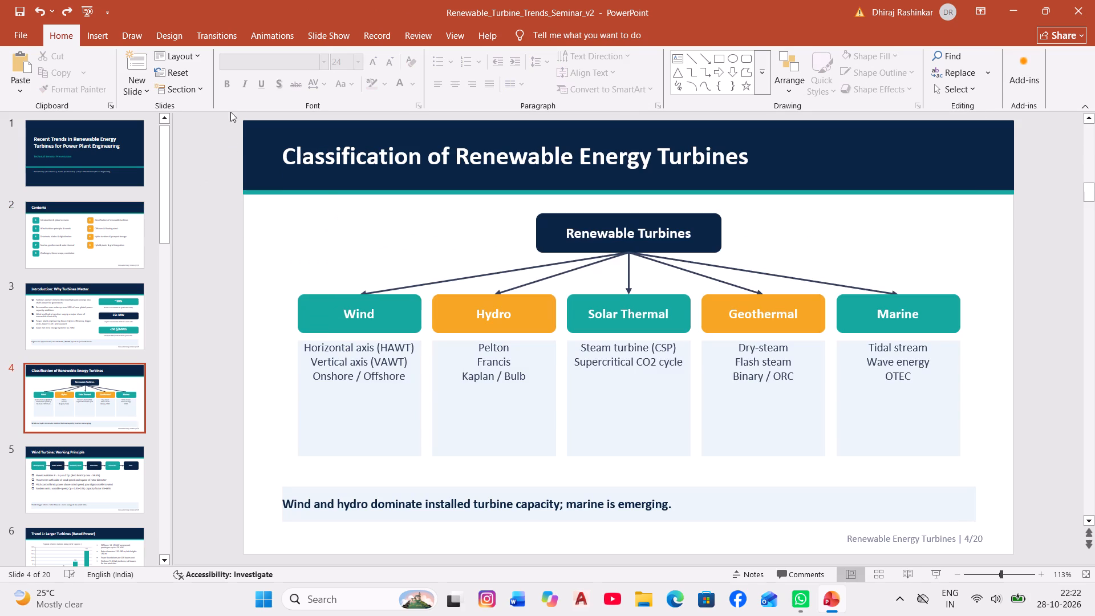
{"action": "left_click_drag", "start_coordinate": [289, 155], "coordinate": [945, 238]}
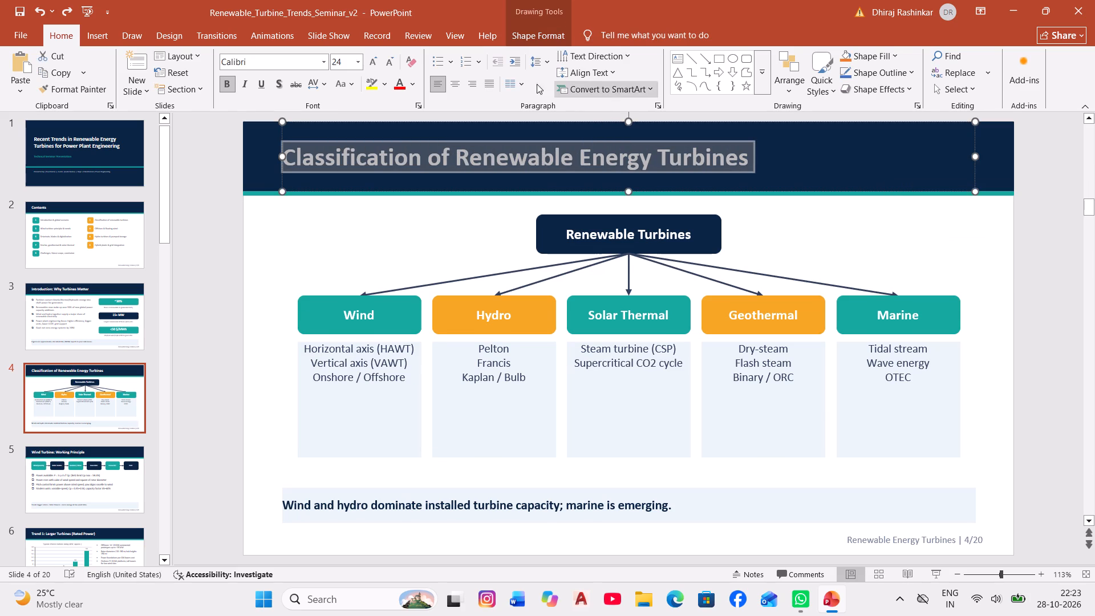
{"action": "left_click", "coordinate": [440, 78]}
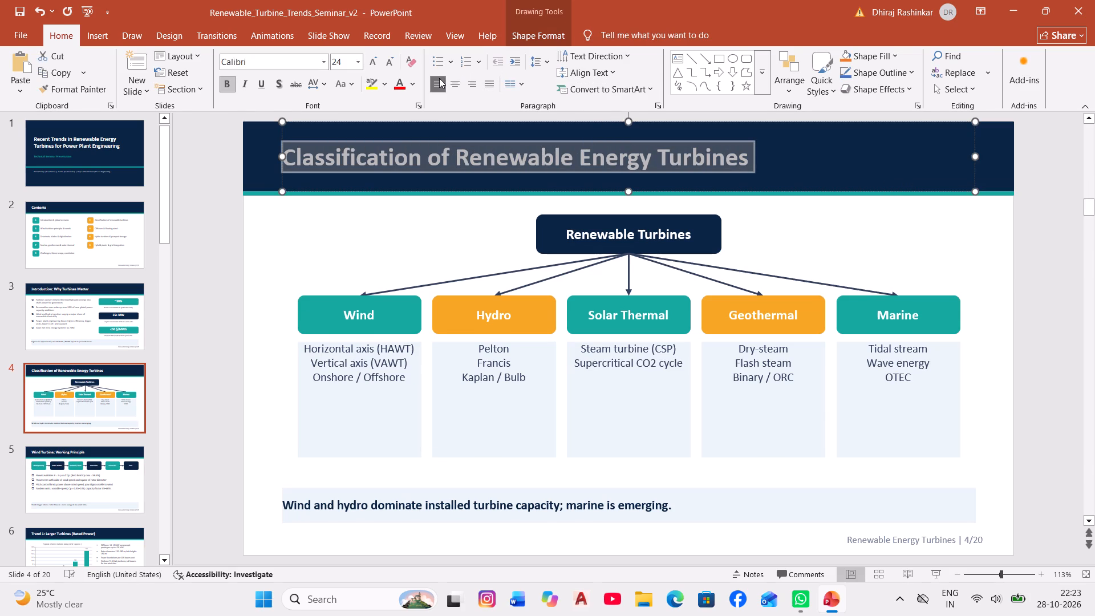
{"action": "left_click", "coordinate": [440, 56]}
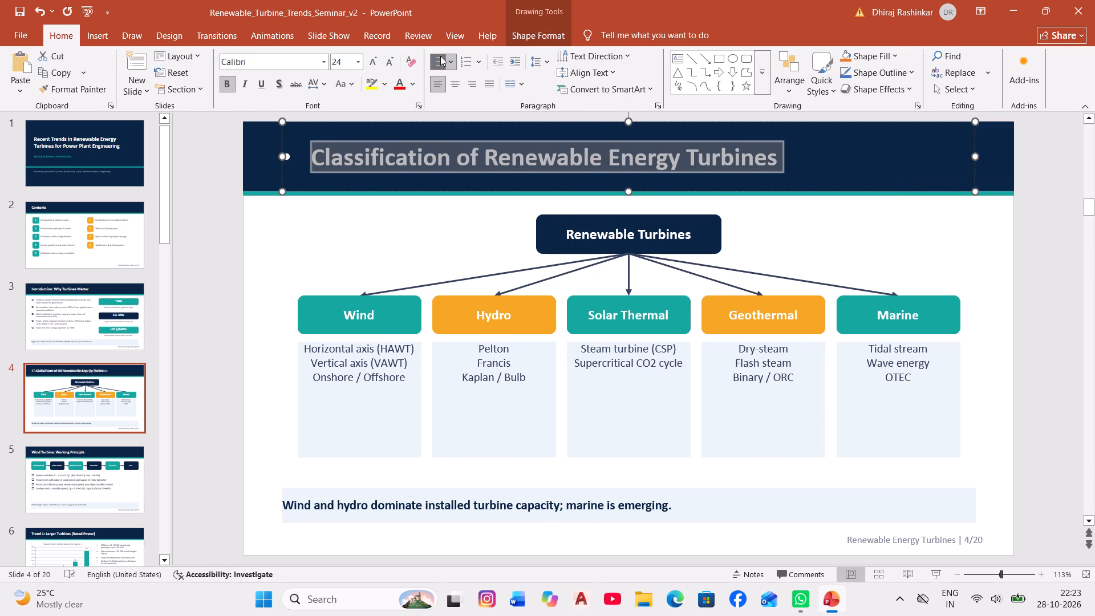
{"action": "left_click", "coordinate": [451, 63]}
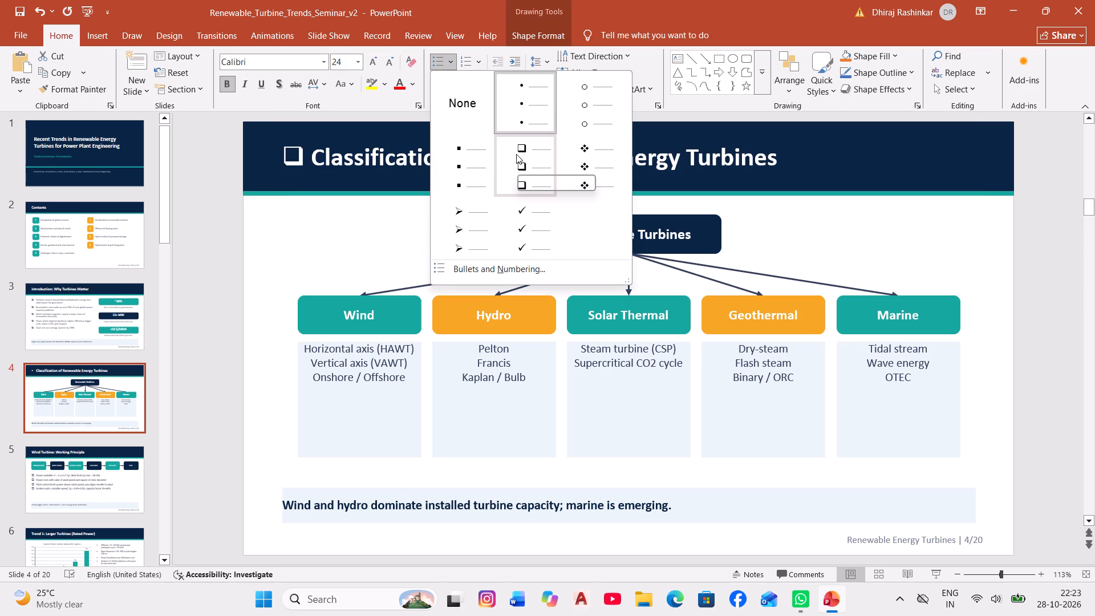
{"action": "left_click", "coordinate": [591, 159]}
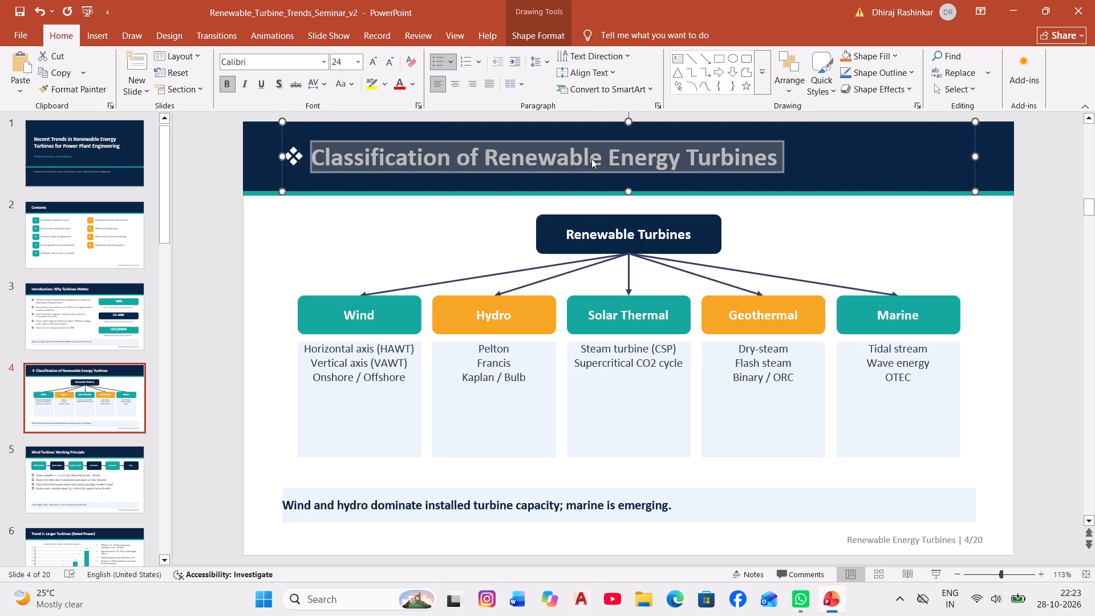
{"action": "left_click", "coordinate": [436, 225]}
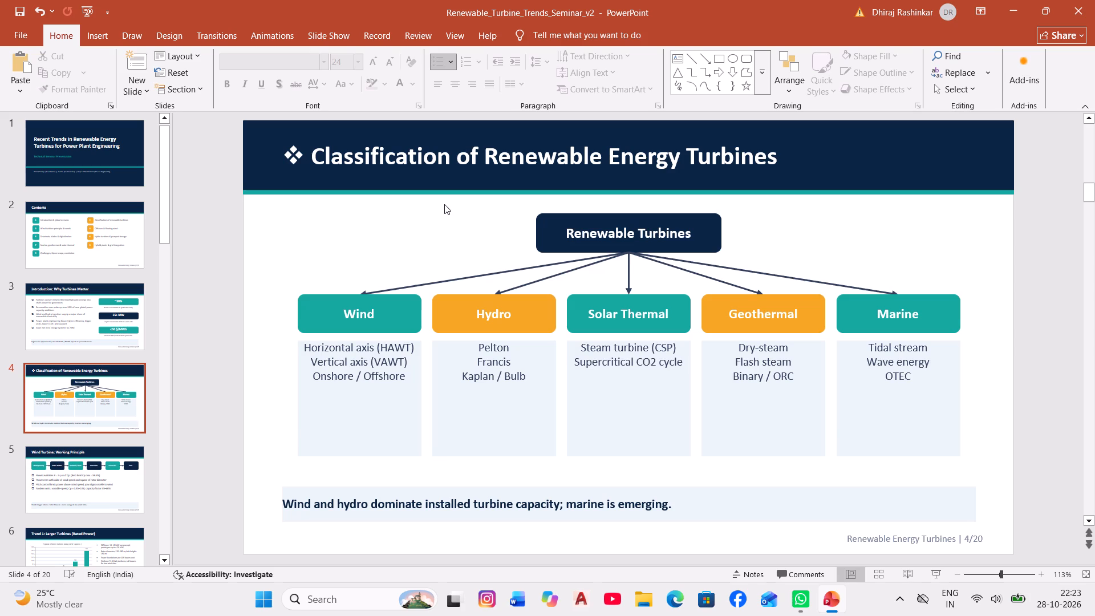
Add a four-diamond bullet to the title of the Wind Turbine: Working Principle slide.
{"action": "scroll", "coordinate": [363, 181], "scroll_direction": "down", "scroll_amount": 1}
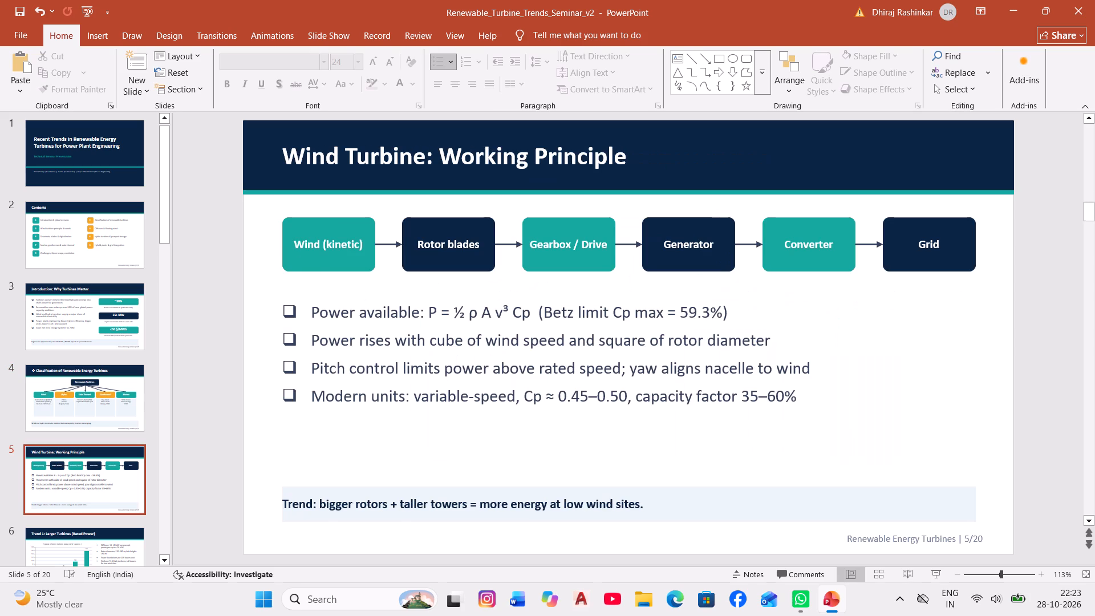
{"action": "left_click_drag", "start_coordinate": [282, 153], "coordinate": [670, 208]}
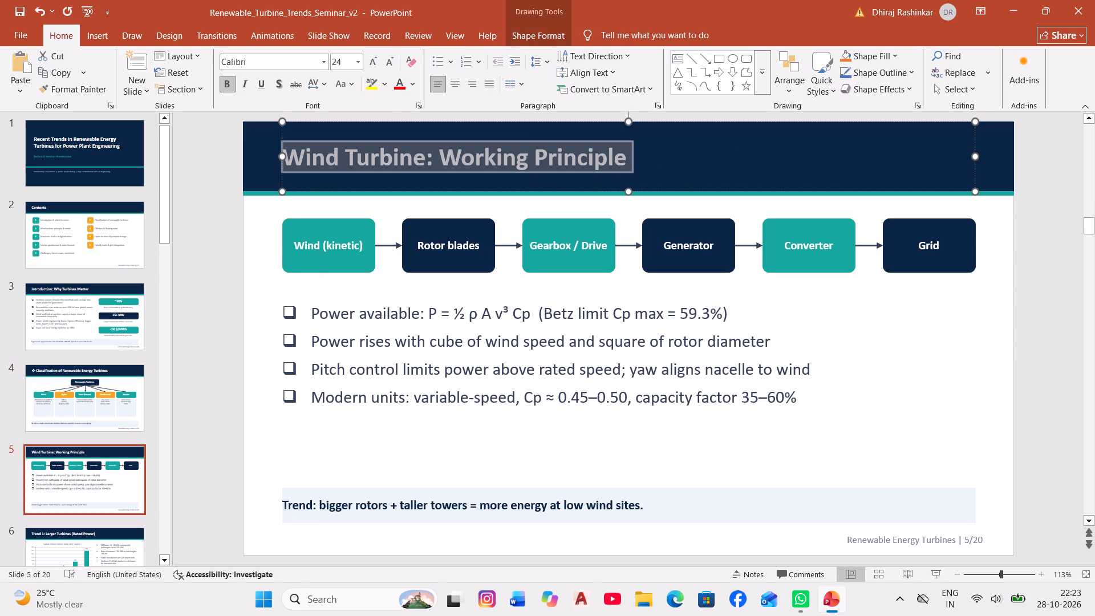
{"action": "left_click_drag", "start_coordinate": [670, 208], "coordinate": [761, 217]}
{"action": "left_click", "coordinate": [448, 66]}
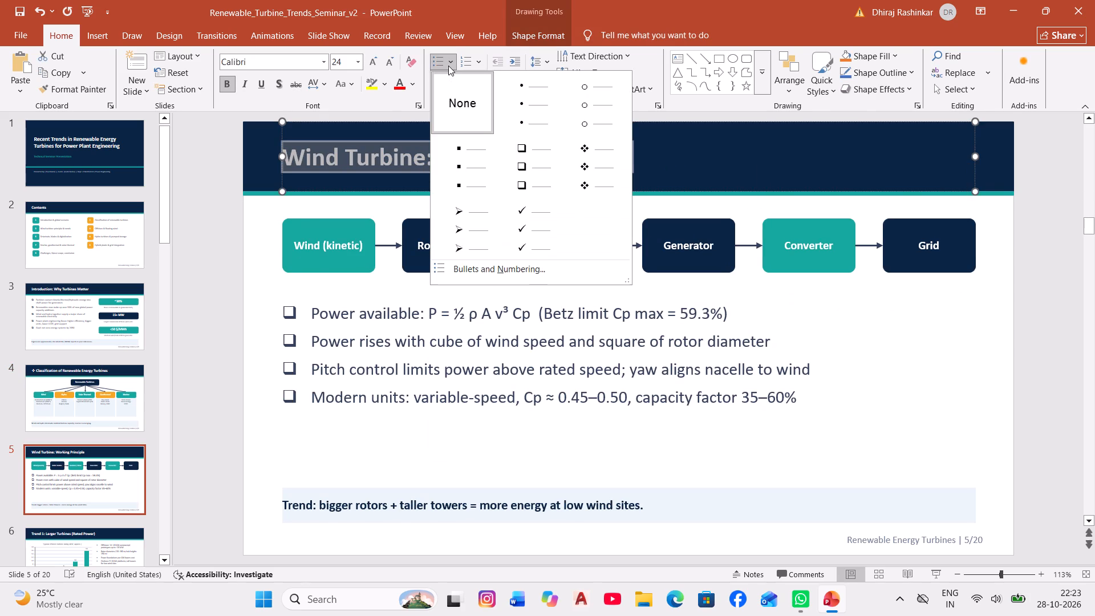
{"action": "left_click", "coordinate": [574, 181]}
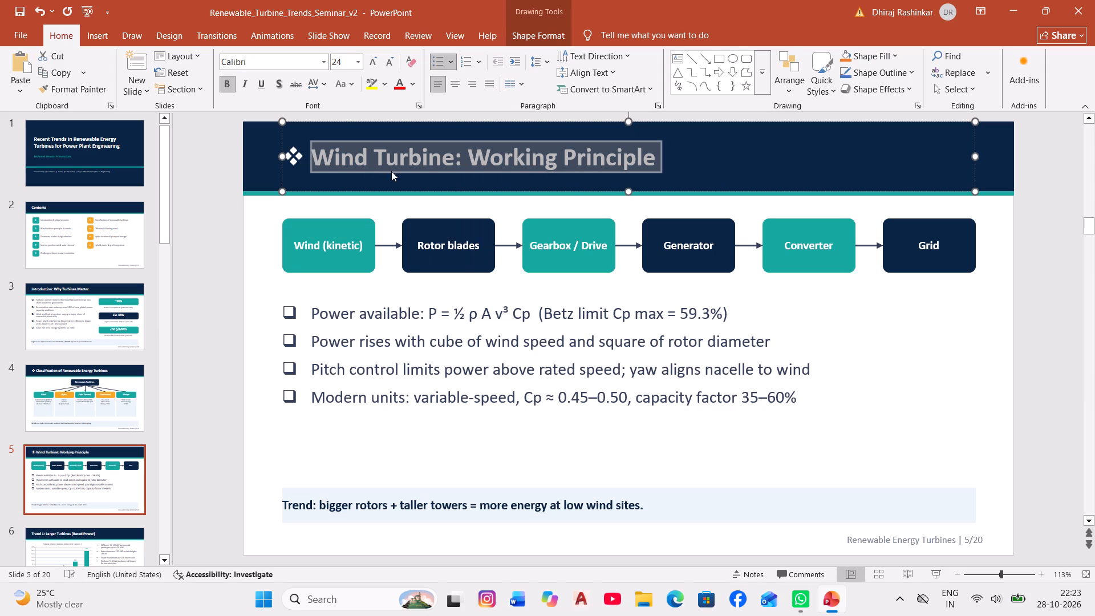
{"action": "left_click", "coordinate": [748, 162]}
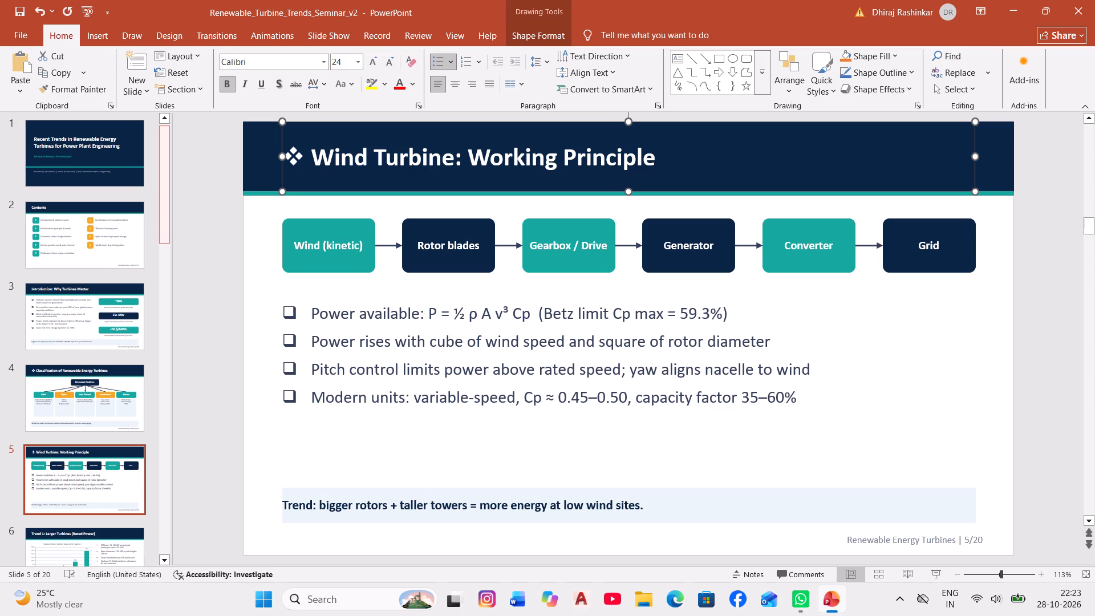
Change the bullets of the four-item list on the Wind Turbine: Working Principle slide to filled round bullets.
{"action": "left_click_drag", "start_coordinate": [308, 314], "coordinate": [785, 552]}
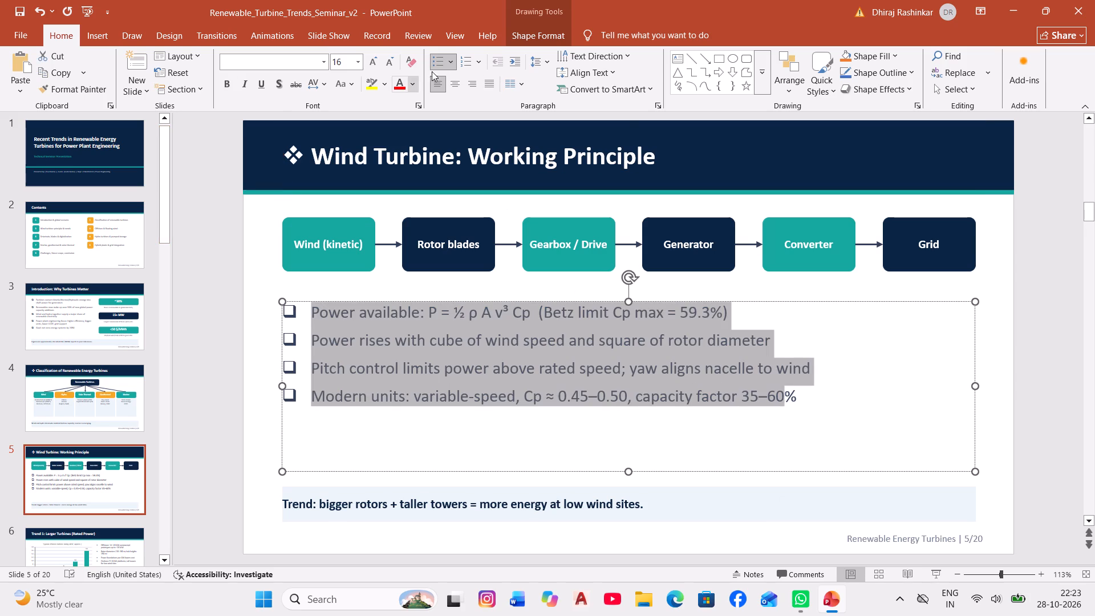
{"action": "left_click", "coordinate": [453, 62]}
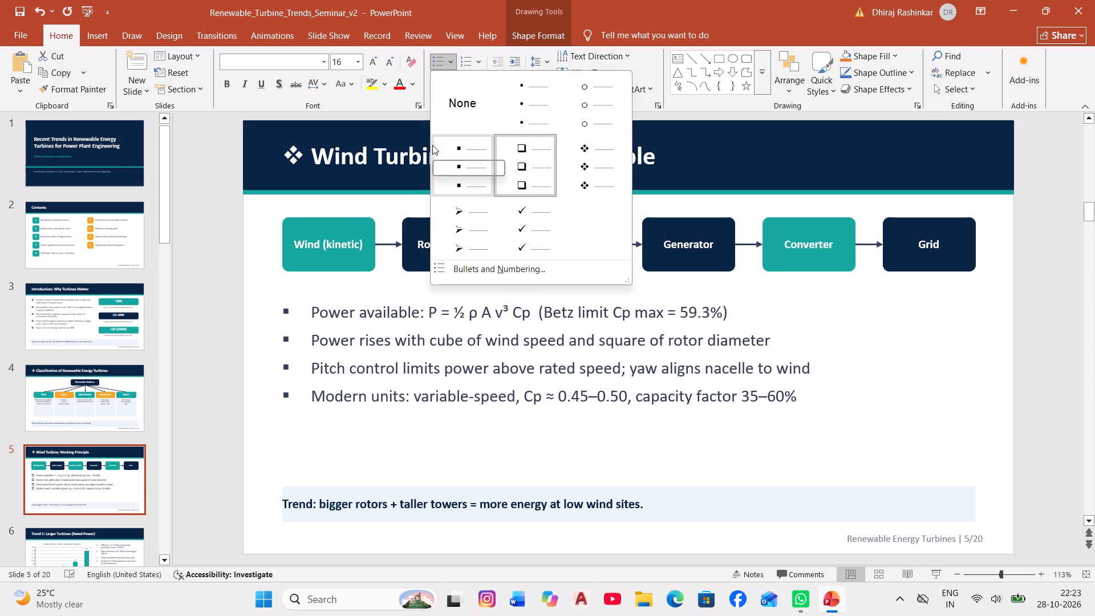
{"action": "left_click", "coordinate": [500, 115]}
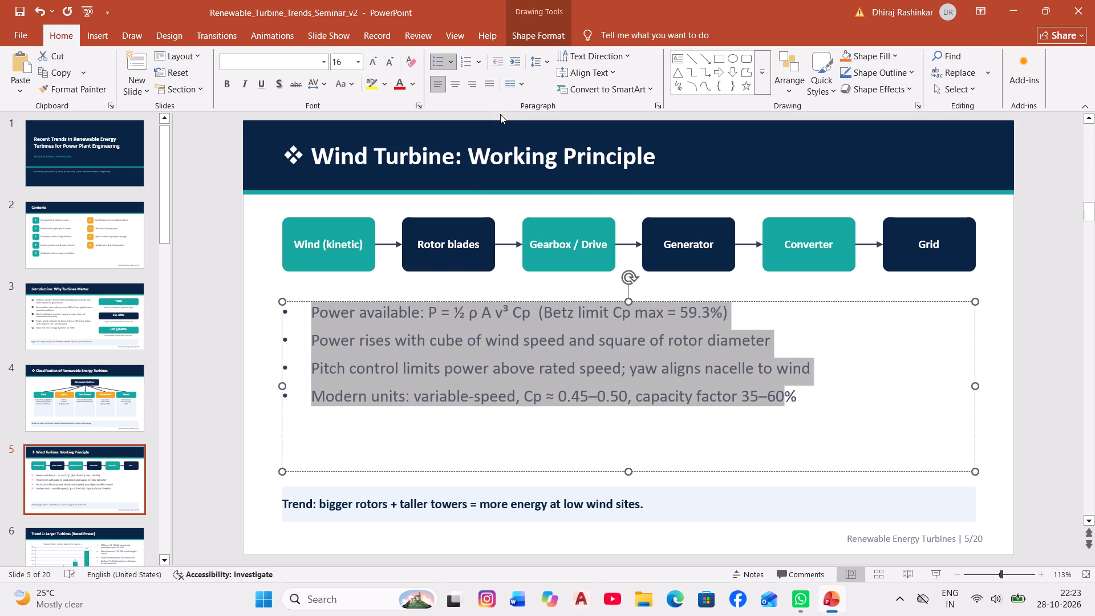
{"action": "left_click", "coordinate": [261, 224]}
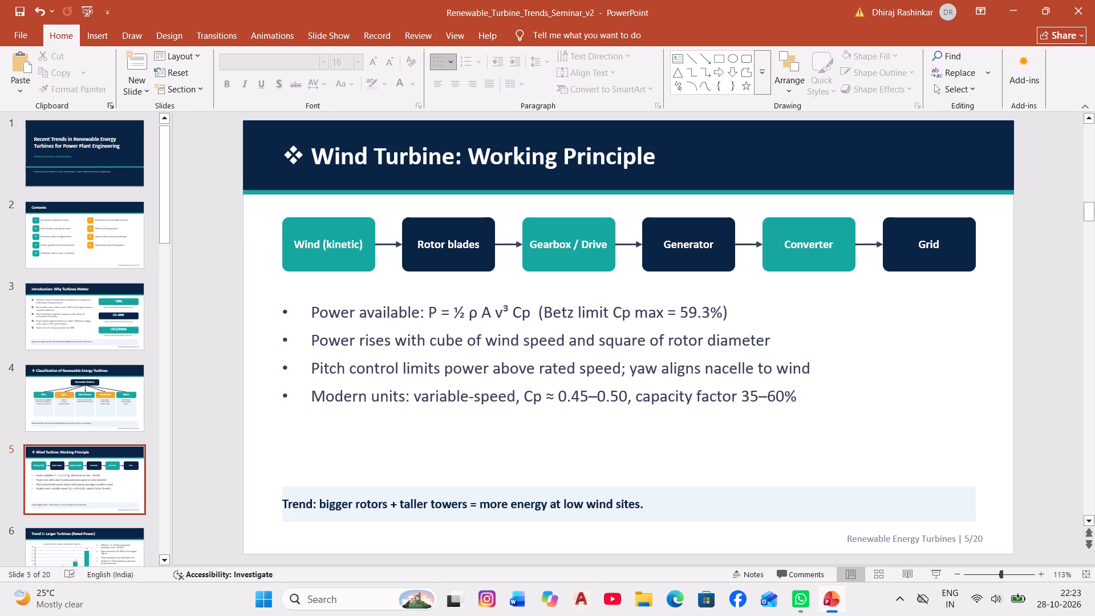
Add a four-diamond bullet to the title of the Introduction: Why Turbines Matter slide.
{"action": "scroll", "coordinate": [364, 220], "scroll_direction": "down", "scroll_amount": 1}
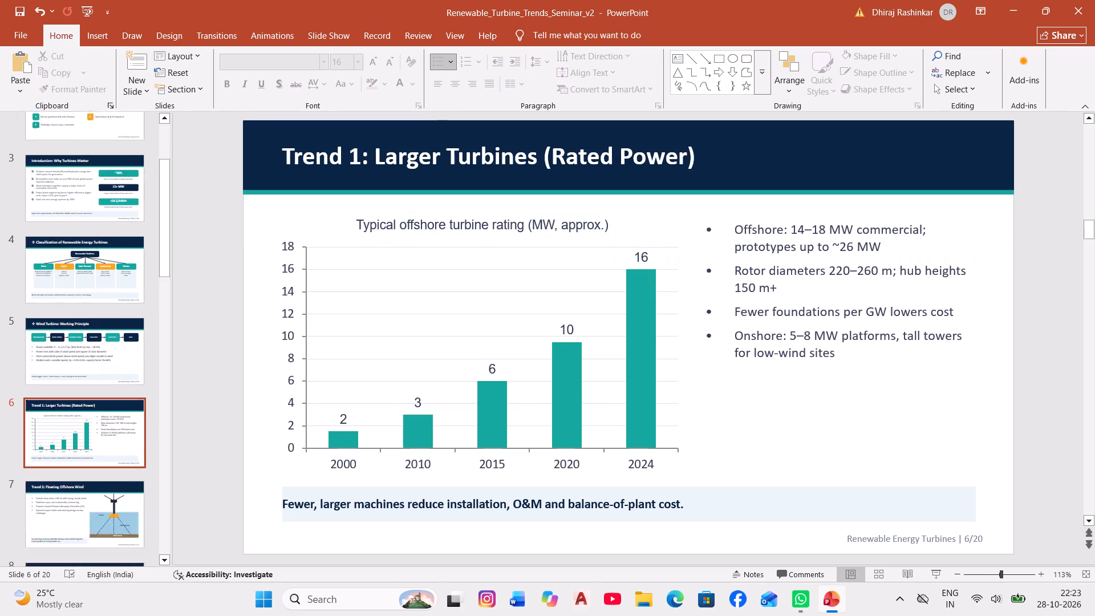
{"action": "scroll", "coordinate": [405, 215], "scroll_direction": "down", "scroll_amount": 1}
{"action": "scroll", "coordinate": [405, 215], "scroll_direction": "up", "scroll_amount": 3}
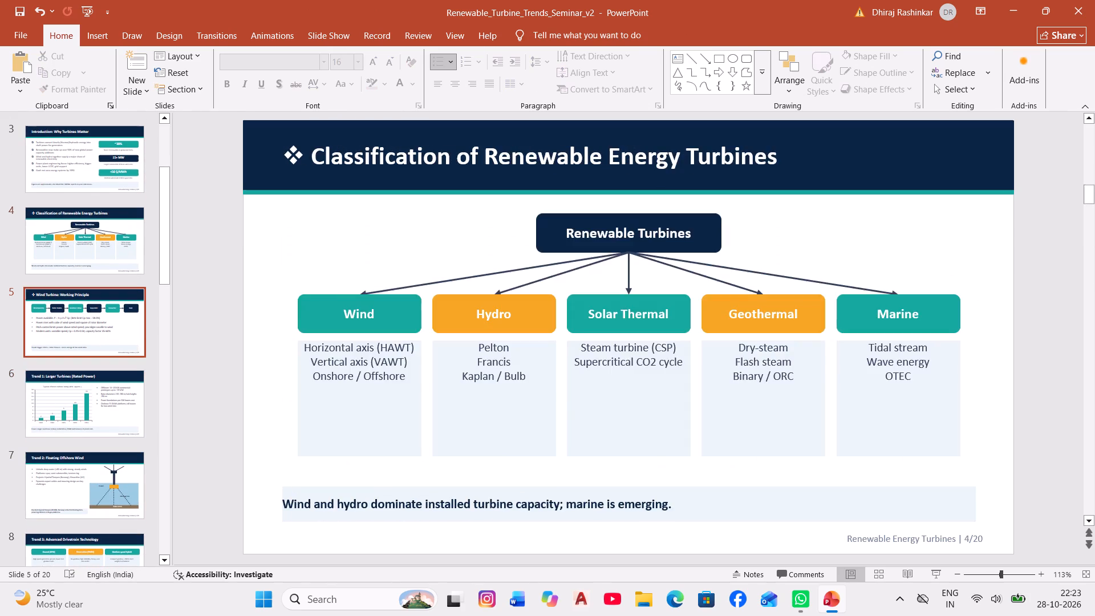
{"action": "scroll", "coordinate": [405, 214], "scroll_direction": "up", "scroll_amount": 1}
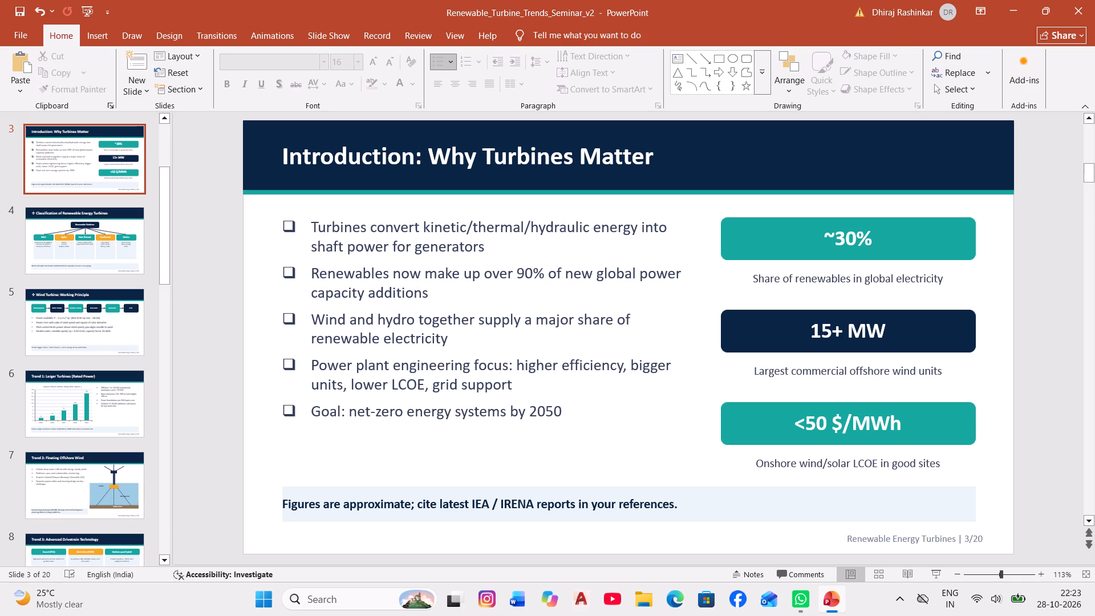
{"action": "left_click", "coordinate": [277, 157]}
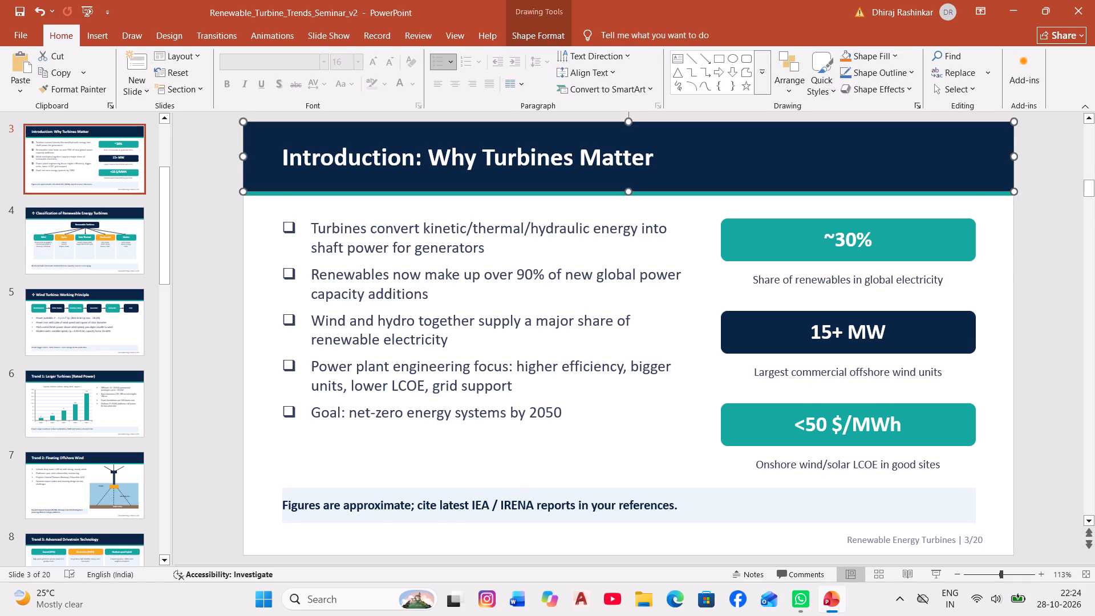
{"action": "left_click_drag", "start_coordinate": [288, 155], "coordinate": [592, 196]}
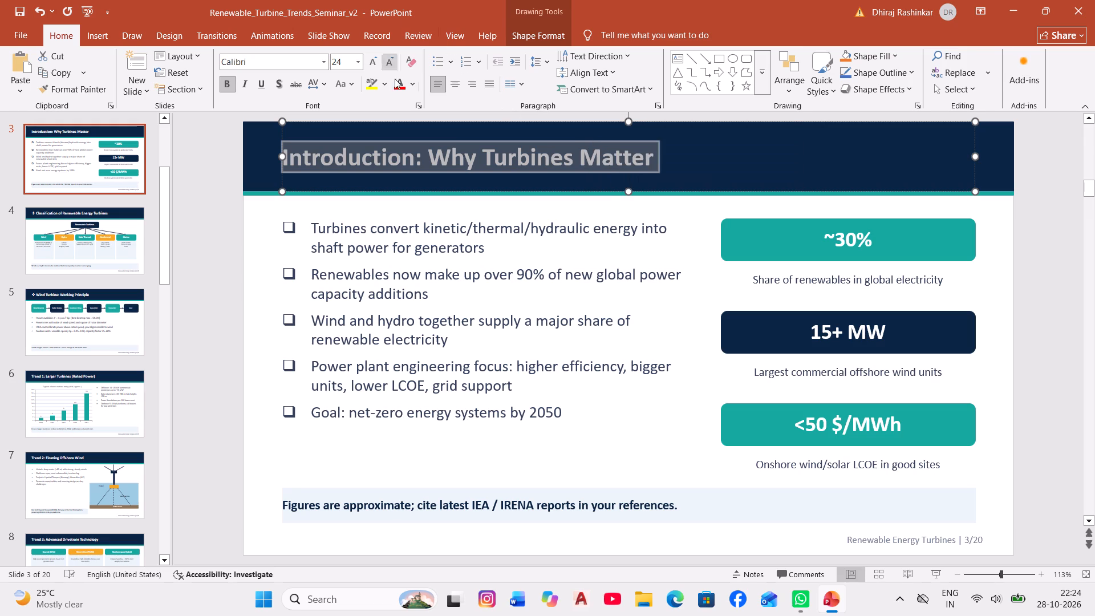
{"action": "left_click", "coordinate": [451, 67]}
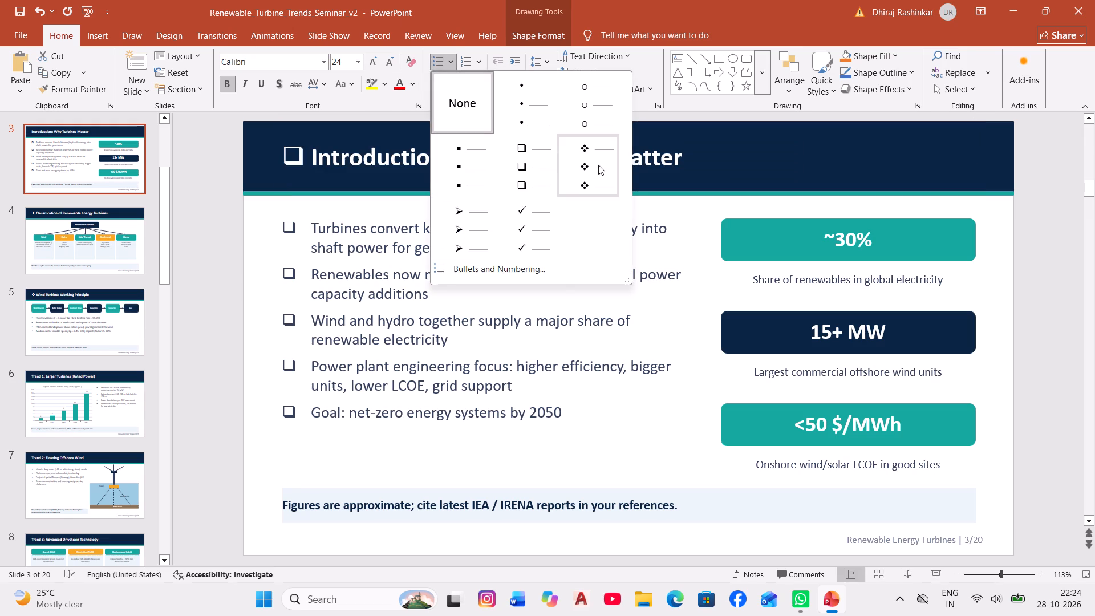
{"action": "left_click", "coordinate": [592, 160]}
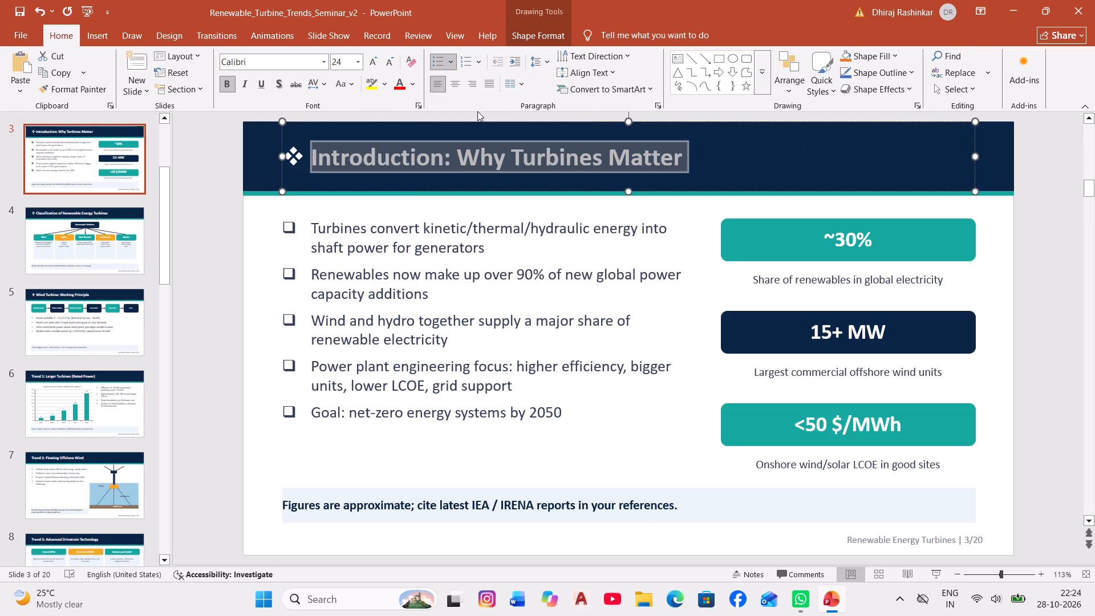
{"action": "left_click", "coordinate": [394, 127]}
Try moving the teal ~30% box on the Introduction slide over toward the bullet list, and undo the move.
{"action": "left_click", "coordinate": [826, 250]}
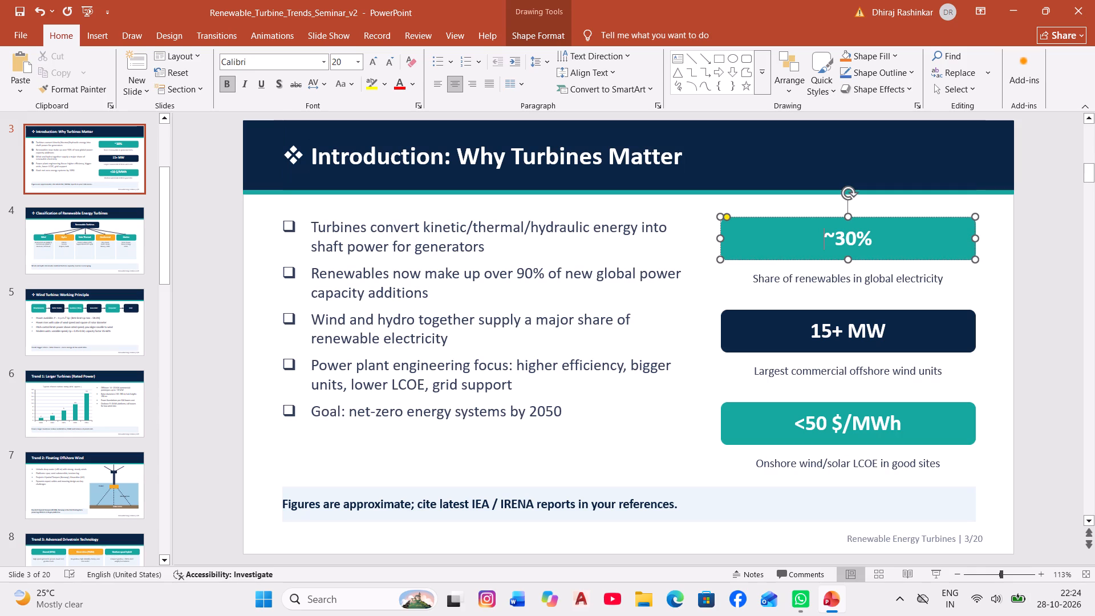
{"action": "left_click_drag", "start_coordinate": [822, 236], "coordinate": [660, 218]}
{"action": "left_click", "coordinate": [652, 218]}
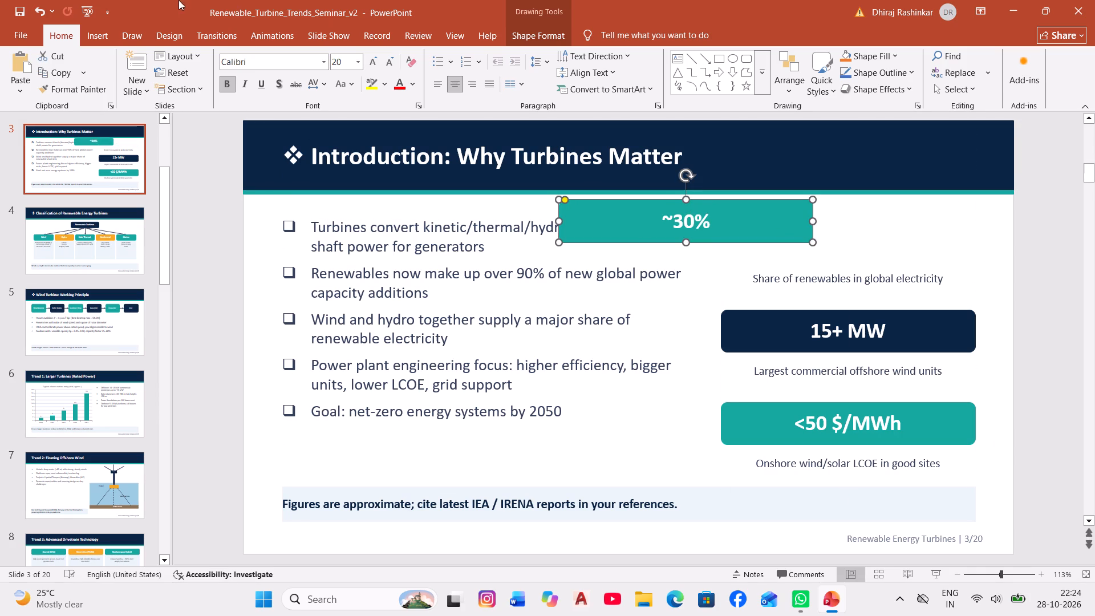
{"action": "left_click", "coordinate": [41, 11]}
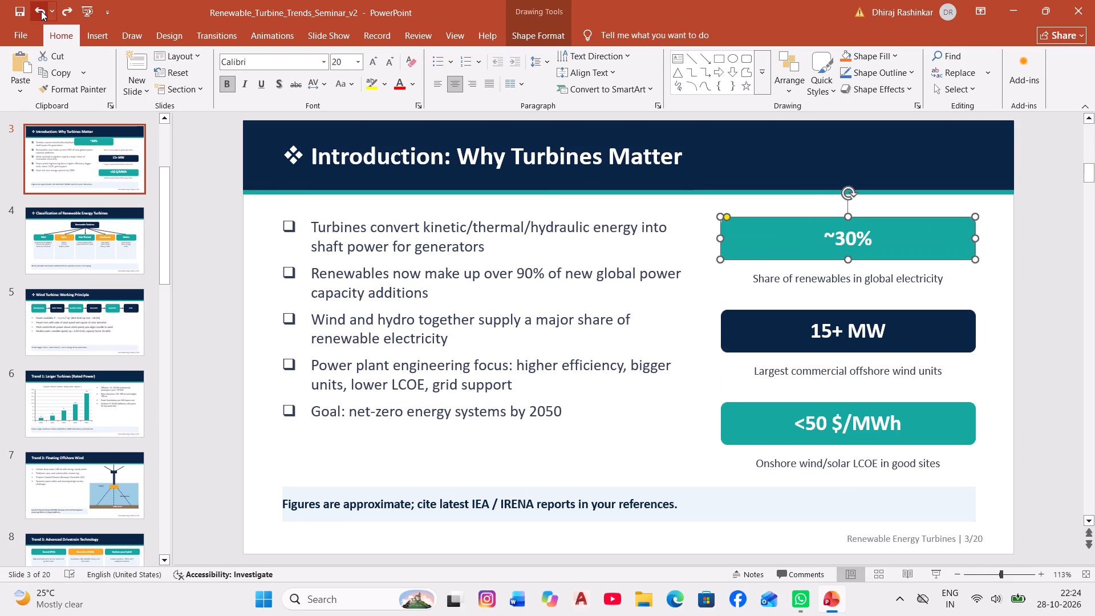
Review the remaining slides from the Introduction through to the Conclusion, then check the Future Scope and Challenges and Solutions slides.
{"action": "scroll", "coordinate": [514, 445], "scroll_direction": "down", "scroll_amount": 8}
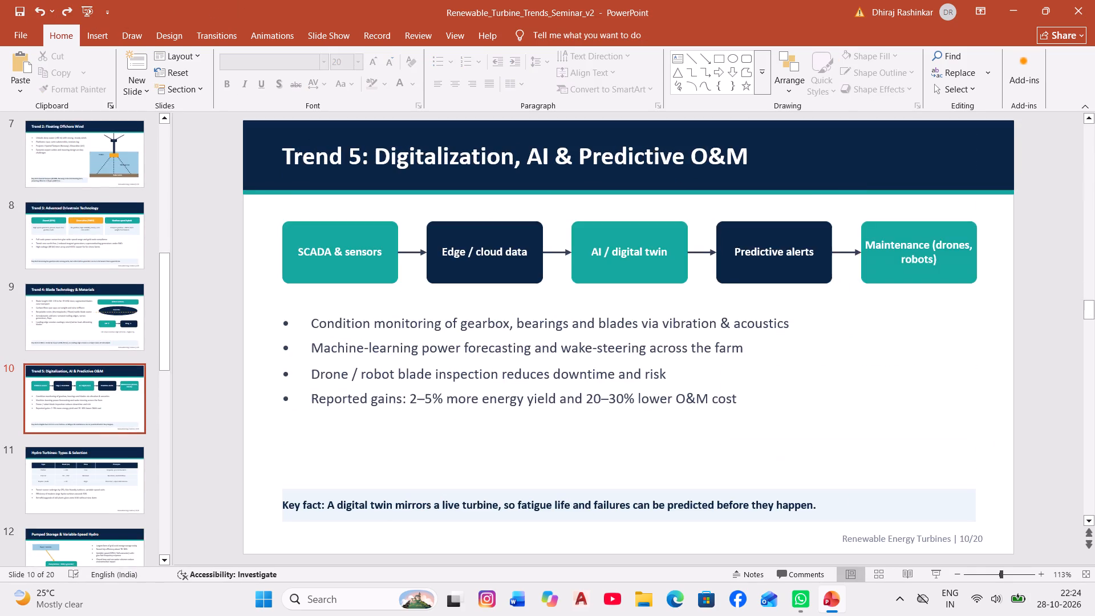
{"action": "scroll", "coordinate": [516, 415], "scroll_direction": "down", "scroll_amount": 15}
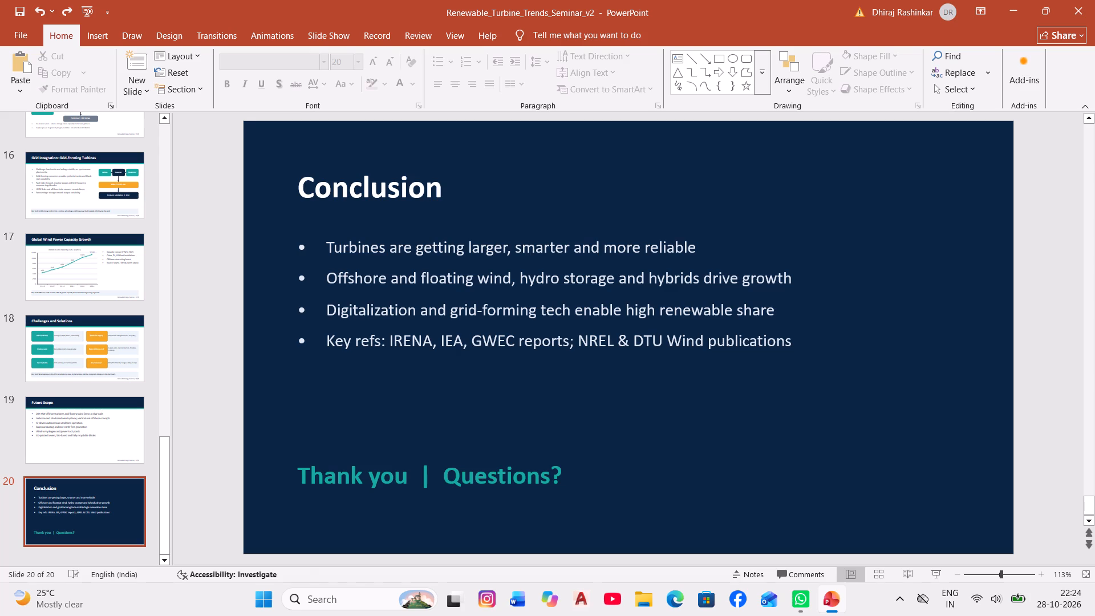
{"action": "scroll", "coordinate": [320, 325], "scroll_direction": "up", "scroll_amount": 1}
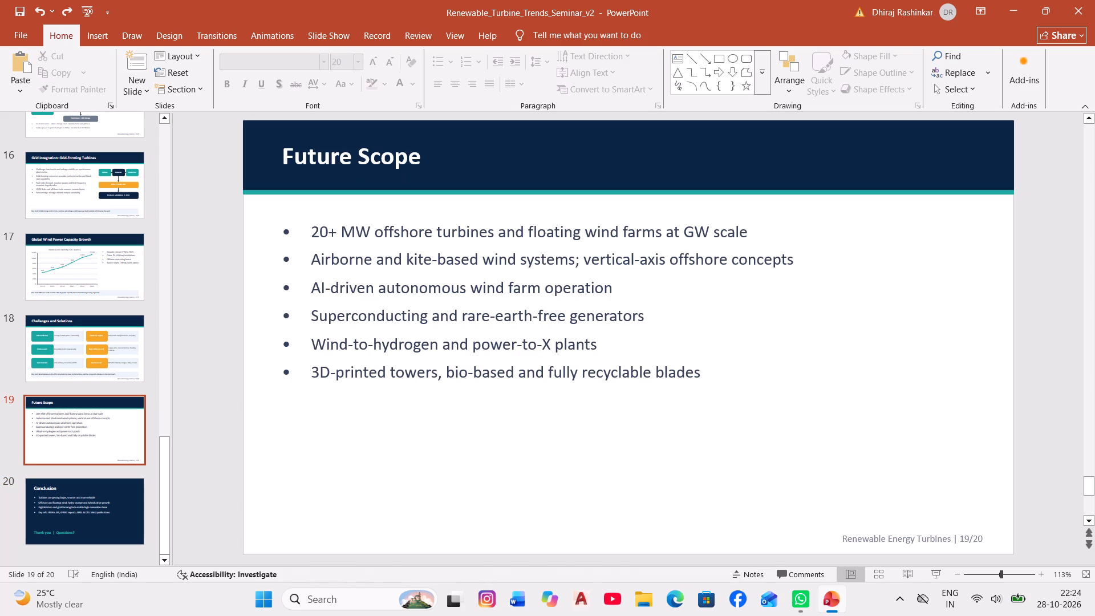
{"action": "scroll", "coordinate": [328, 325], "scroll_direction": "down", "scroll_amount": 4}
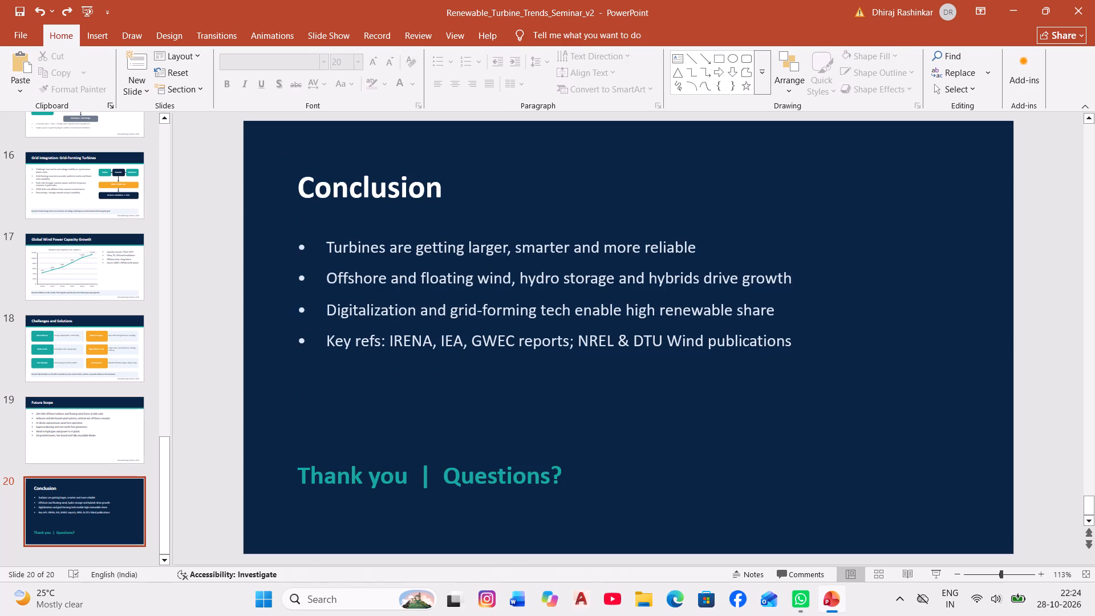
{"action": "scroll", "coordinate": [328, 324], "scroll_direction": "up", "scroll_amount": 1}
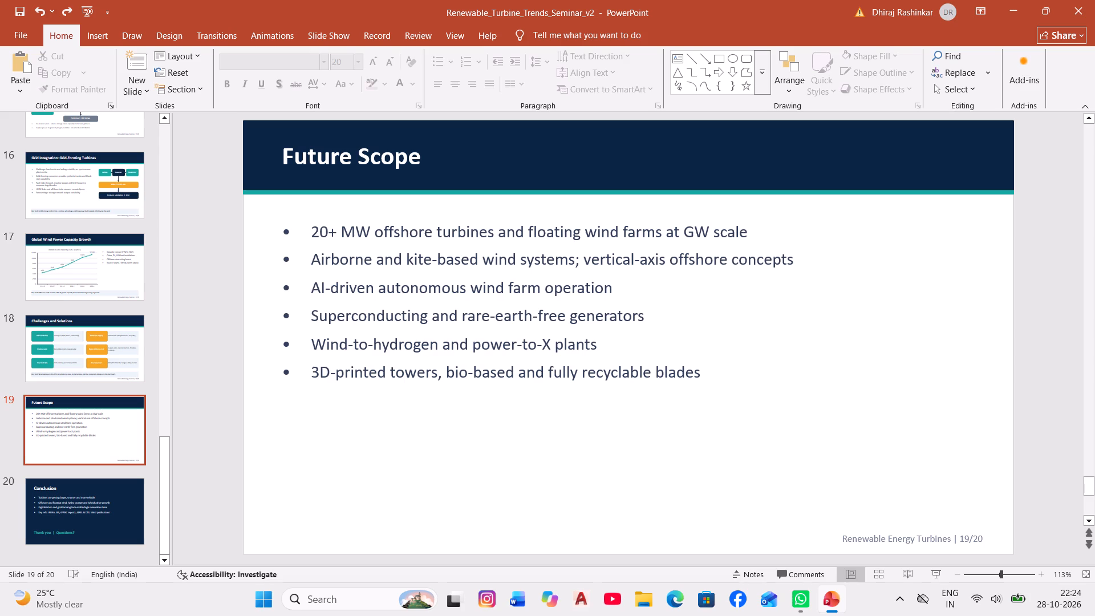
{"action": "scroll", "coordinate": [320, 228], "scroll_direction": "up", "scroll_amount": 1}
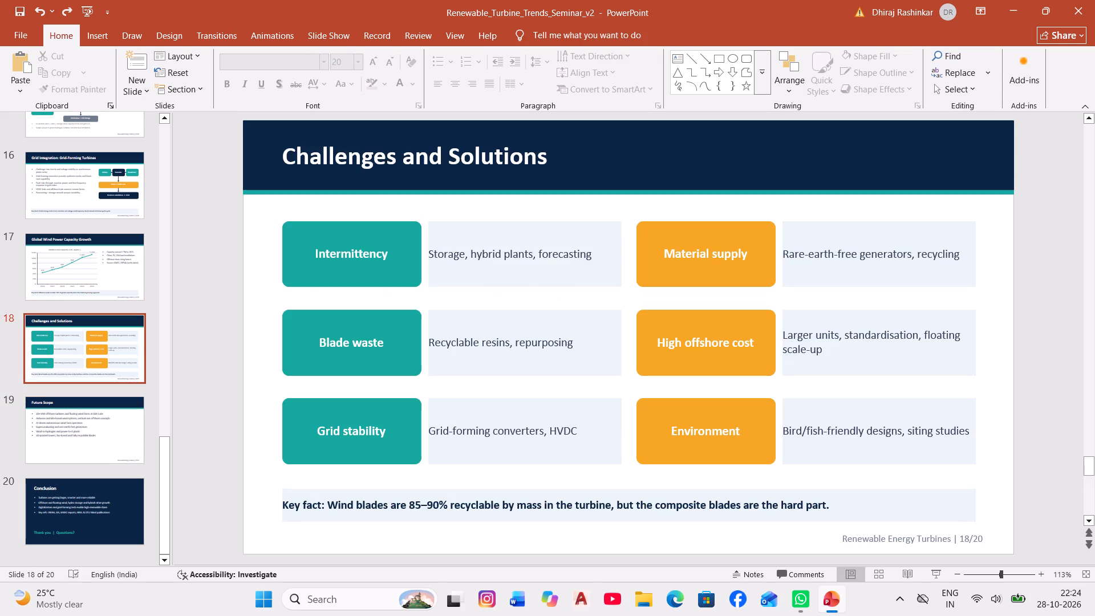
{"action": "key", "text": "Return"}
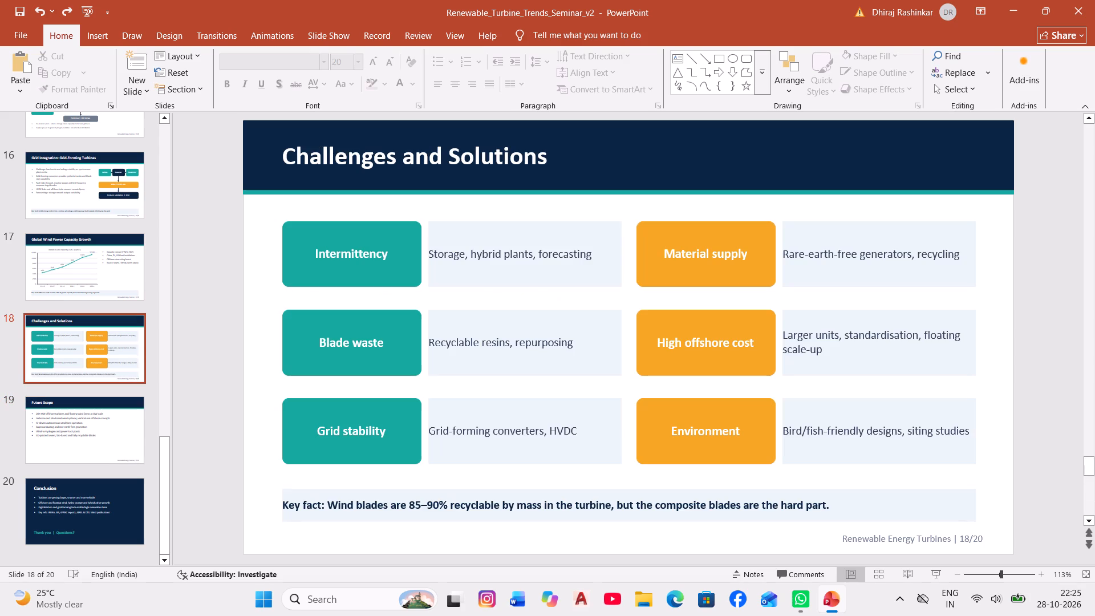
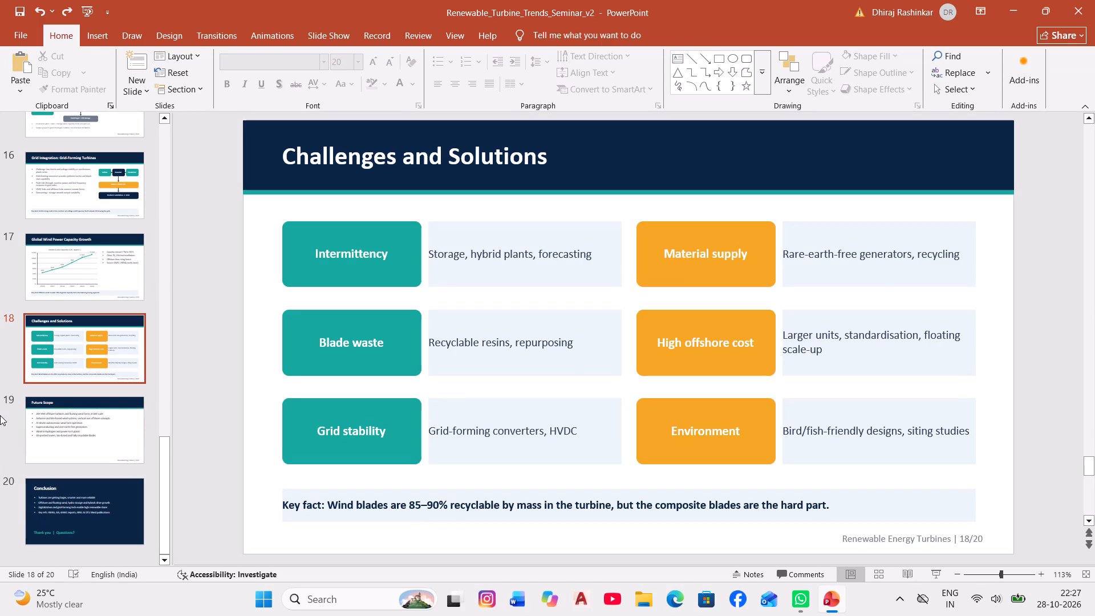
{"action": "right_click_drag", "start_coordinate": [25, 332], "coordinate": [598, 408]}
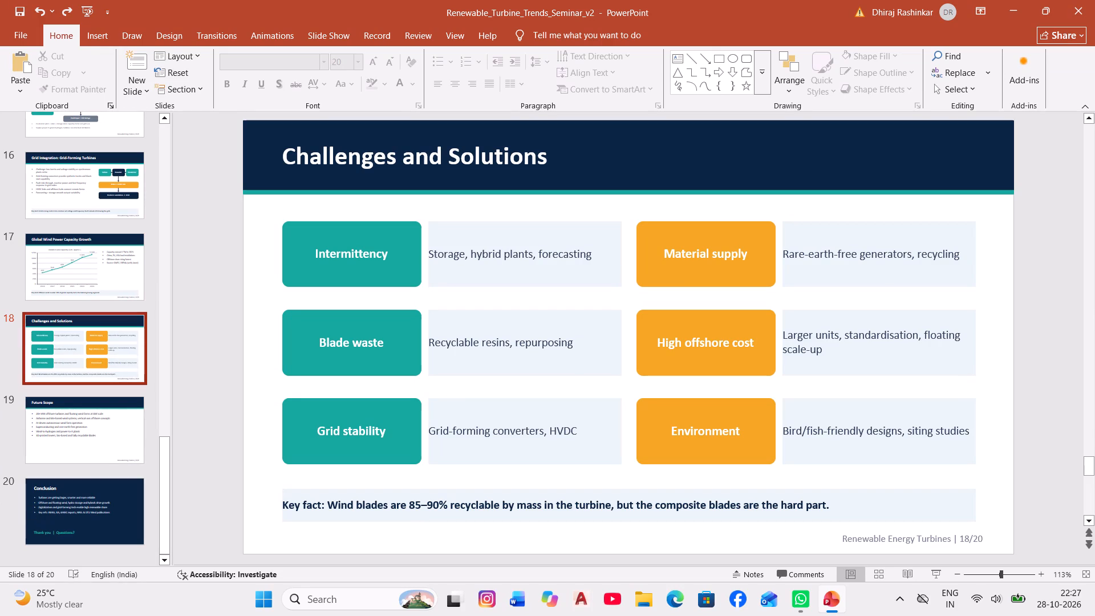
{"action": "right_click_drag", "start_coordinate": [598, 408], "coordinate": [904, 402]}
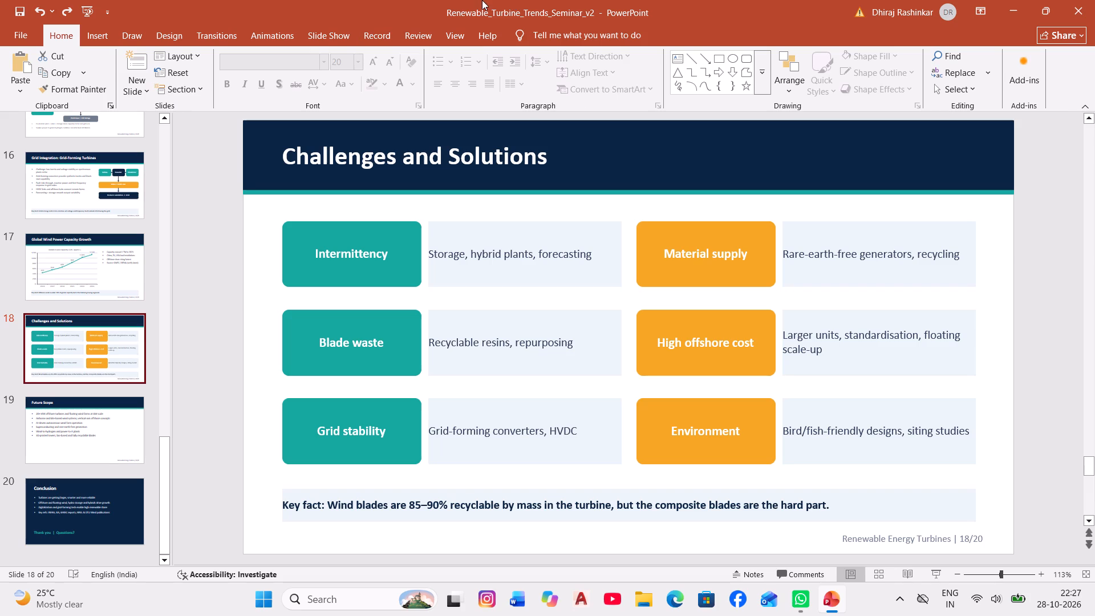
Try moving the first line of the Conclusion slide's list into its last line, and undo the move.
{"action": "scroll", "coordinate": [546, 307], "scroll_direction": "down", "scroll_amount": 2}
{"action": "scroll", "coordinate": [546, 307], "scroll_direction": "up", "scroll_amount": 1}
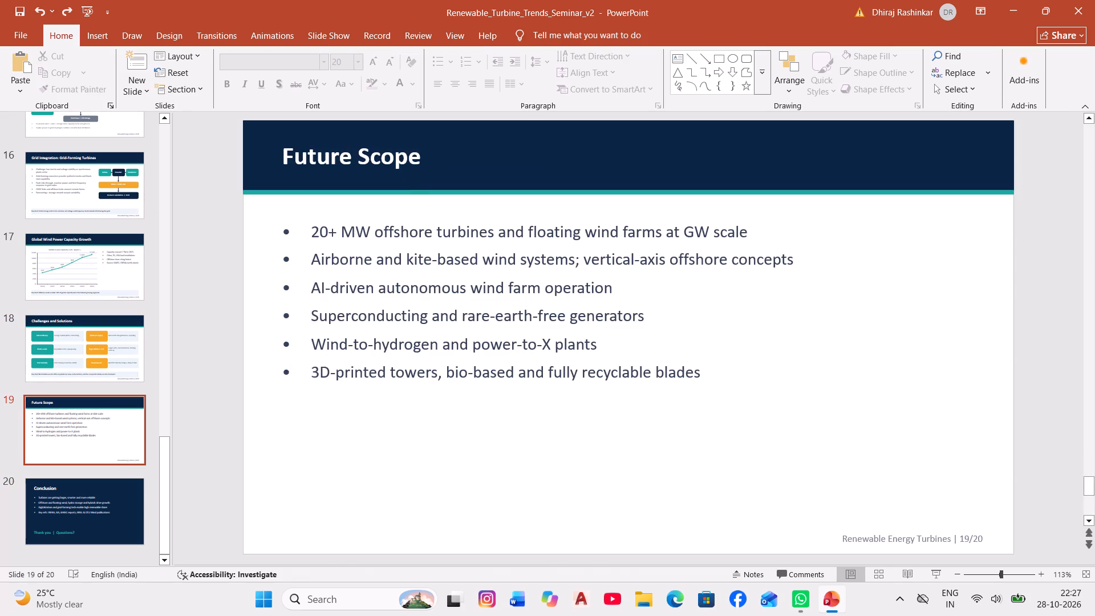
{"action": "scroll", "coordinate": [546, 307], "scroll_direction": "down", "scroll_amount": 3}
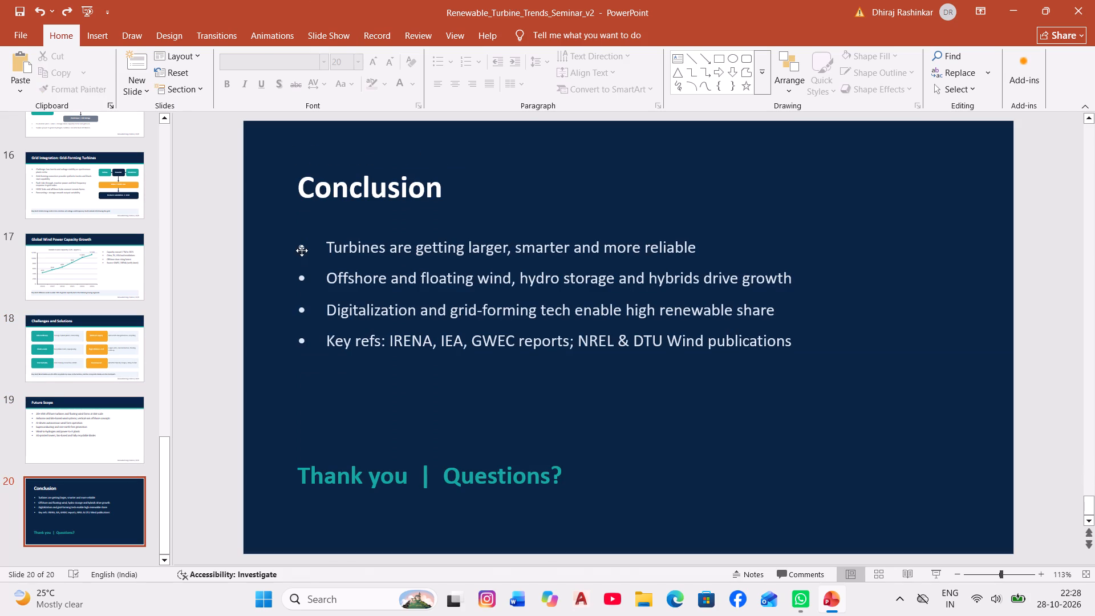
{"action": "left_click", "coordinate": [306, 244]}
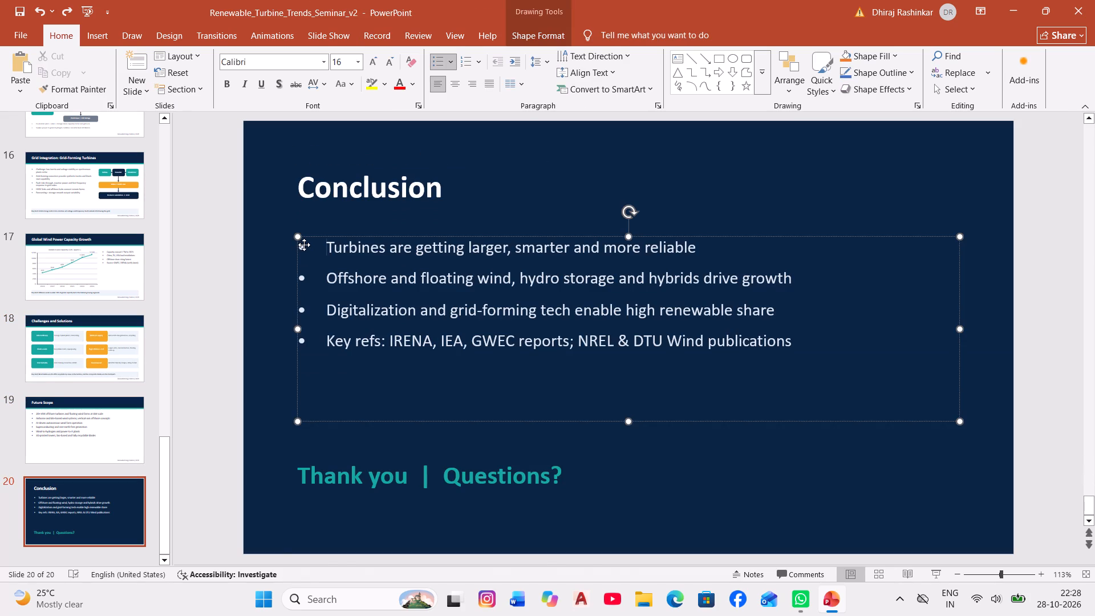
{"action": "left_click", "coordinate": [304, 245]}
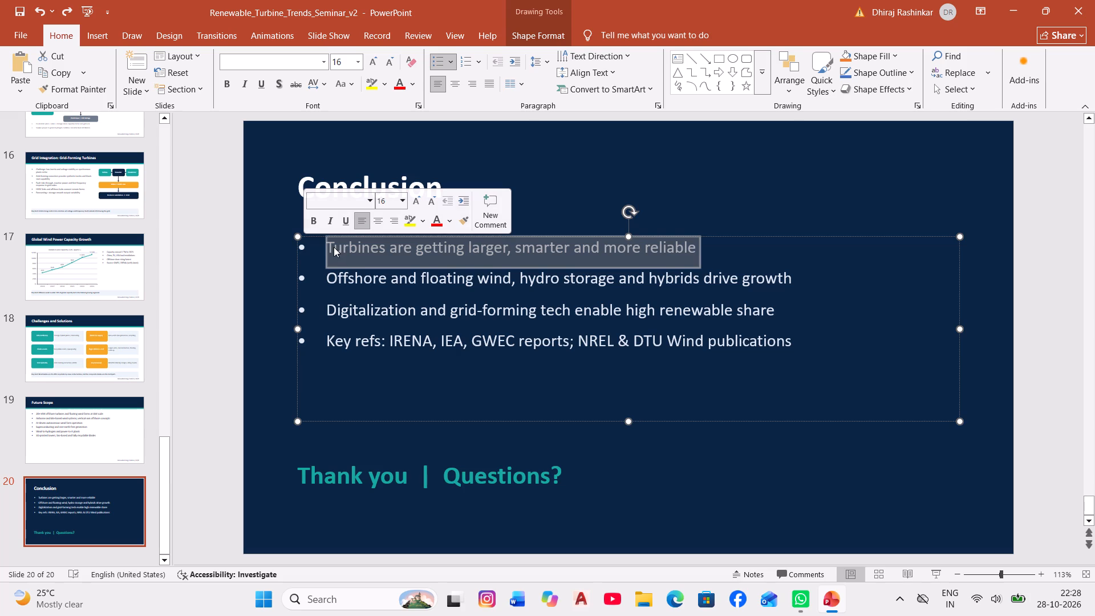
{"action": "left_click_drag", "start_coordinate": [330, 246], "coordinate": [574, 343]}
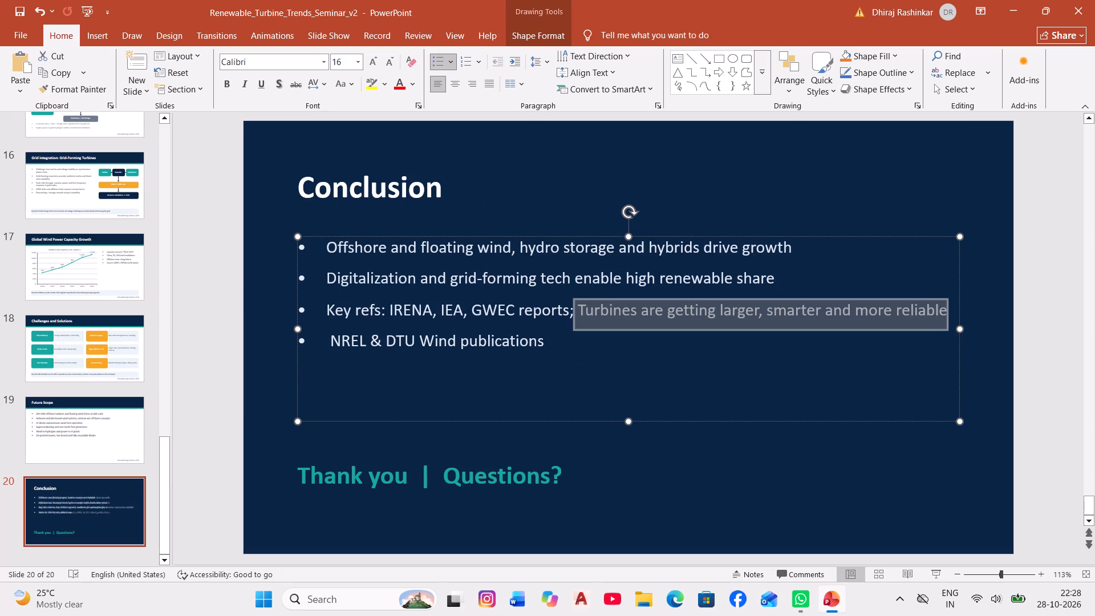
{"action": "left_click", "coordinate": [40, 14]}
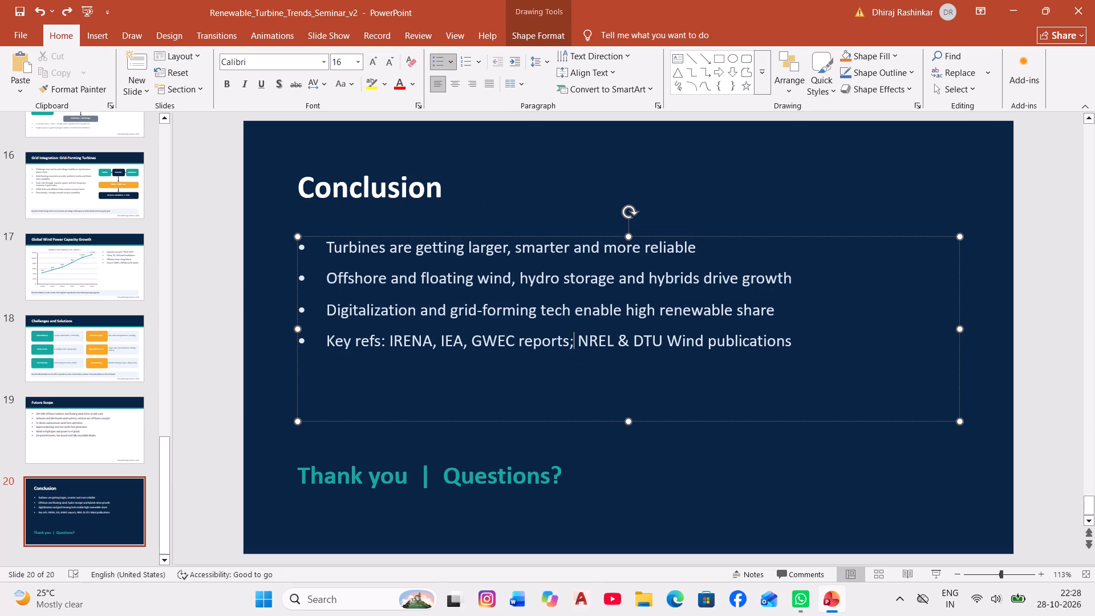
Change the bullets of the four-item list on the Conclusion slide to arrow bullets.
{"action": "left_click_drag", "start_coordinate": [323, 245], "coordinate": [980, 526]}
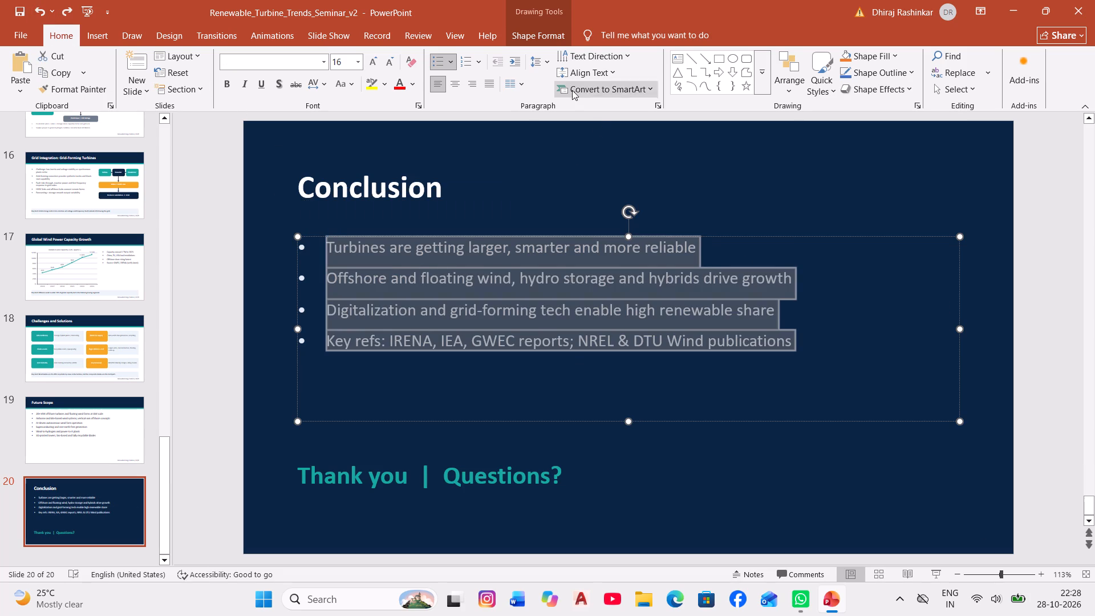
{"action": "left_click", "coordinate": [450, 55]}
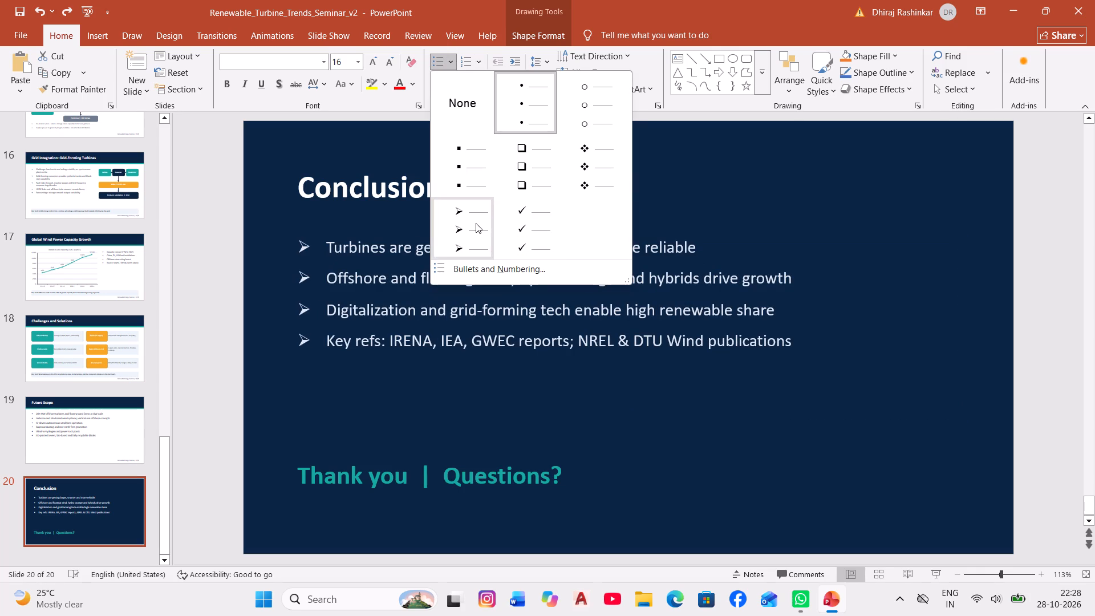
{"action": "left_click", "coordinate": [461, 225]}
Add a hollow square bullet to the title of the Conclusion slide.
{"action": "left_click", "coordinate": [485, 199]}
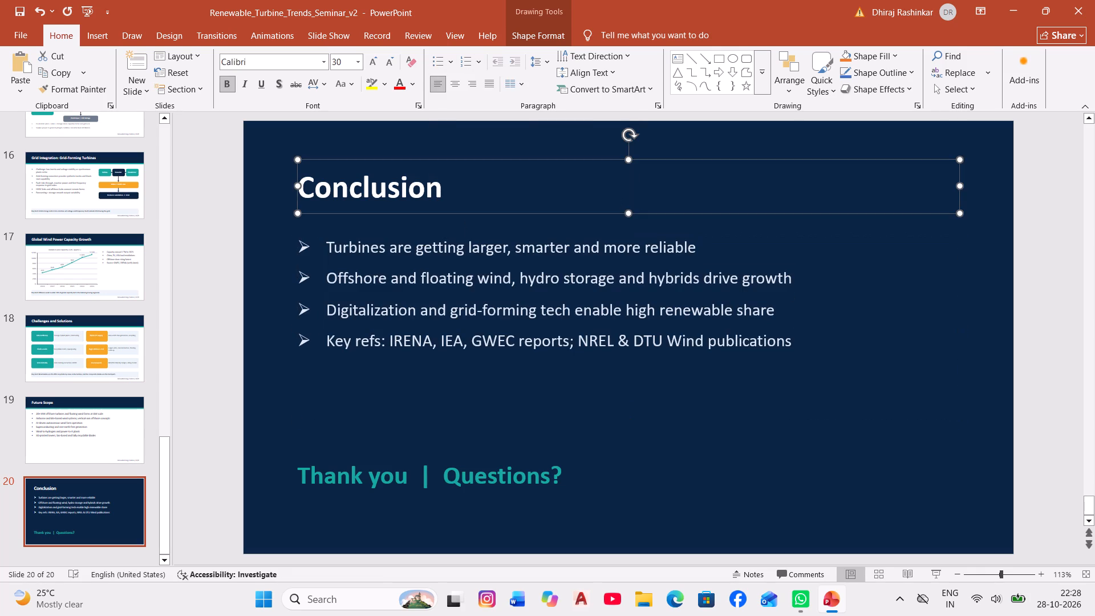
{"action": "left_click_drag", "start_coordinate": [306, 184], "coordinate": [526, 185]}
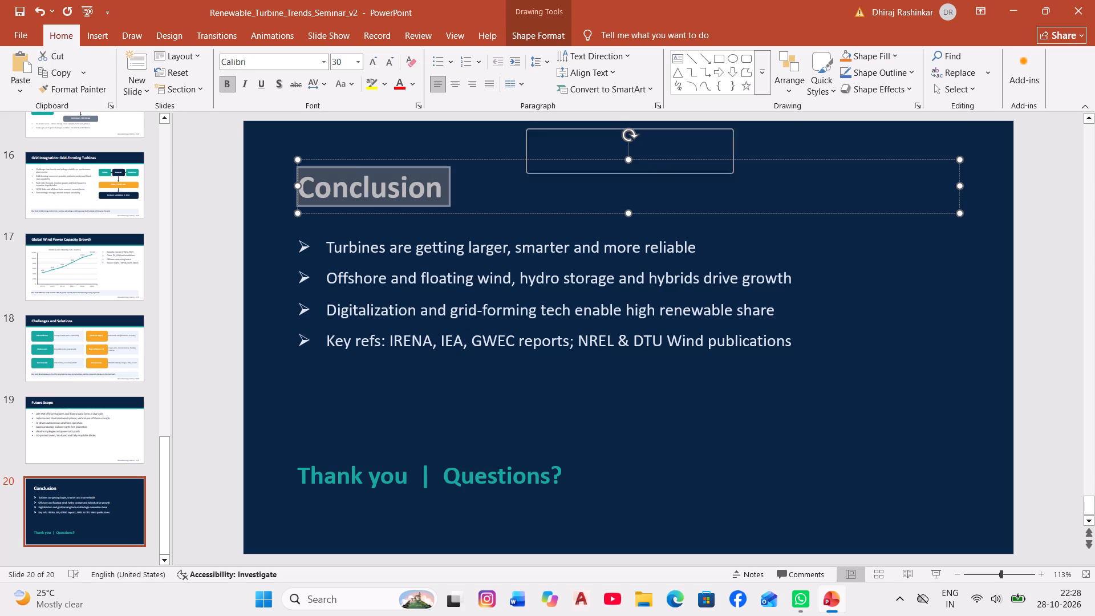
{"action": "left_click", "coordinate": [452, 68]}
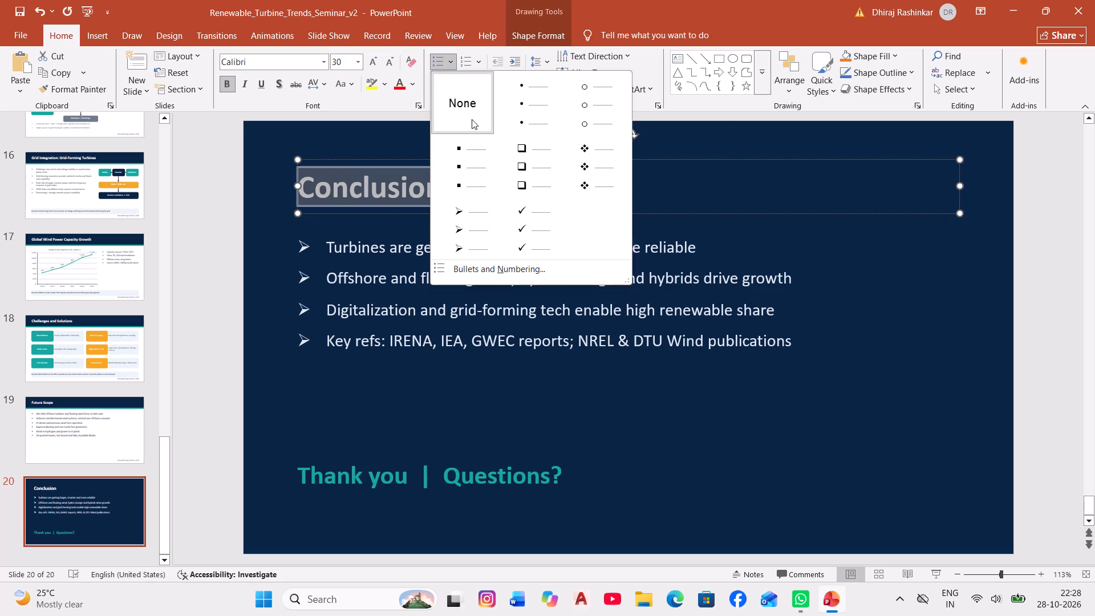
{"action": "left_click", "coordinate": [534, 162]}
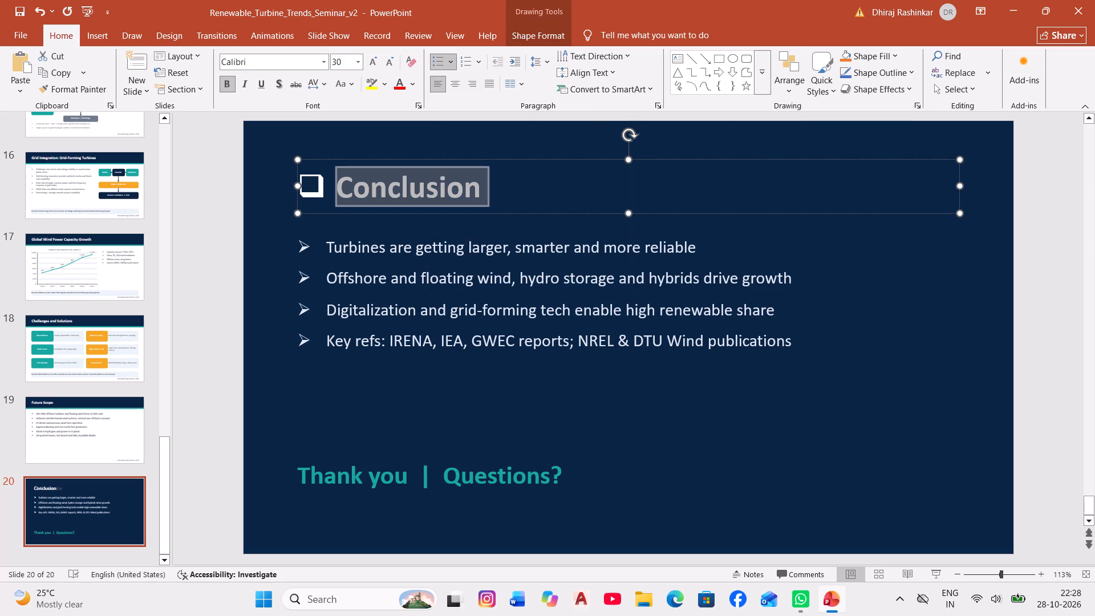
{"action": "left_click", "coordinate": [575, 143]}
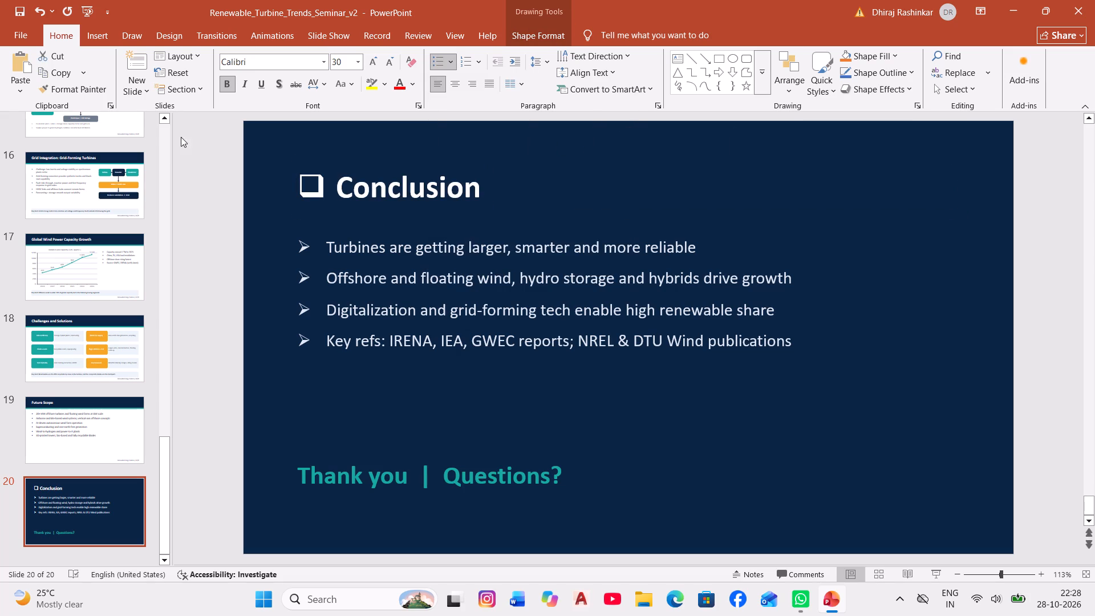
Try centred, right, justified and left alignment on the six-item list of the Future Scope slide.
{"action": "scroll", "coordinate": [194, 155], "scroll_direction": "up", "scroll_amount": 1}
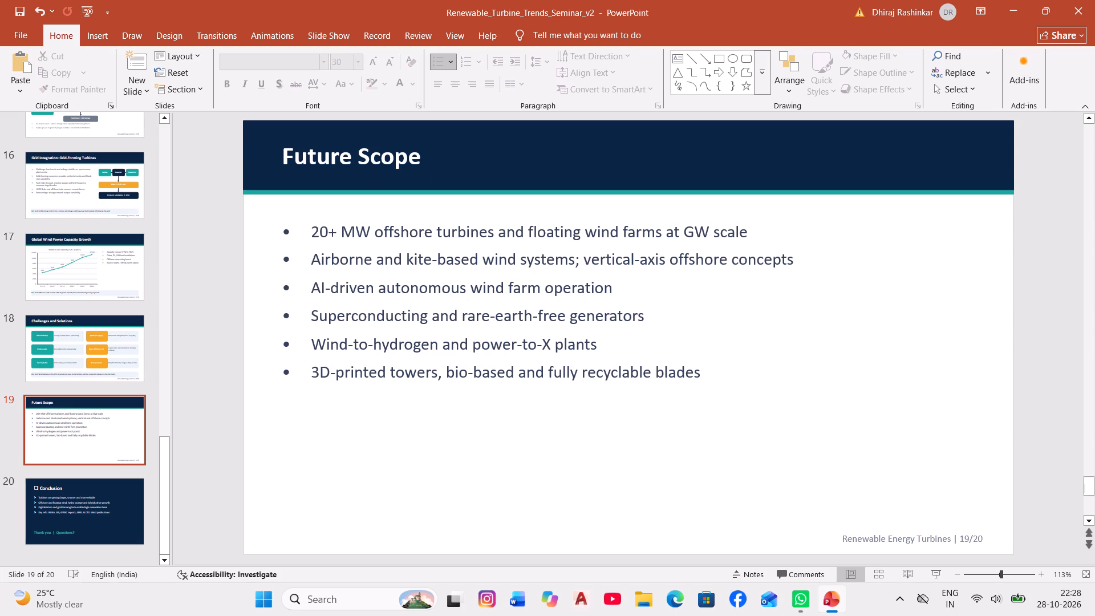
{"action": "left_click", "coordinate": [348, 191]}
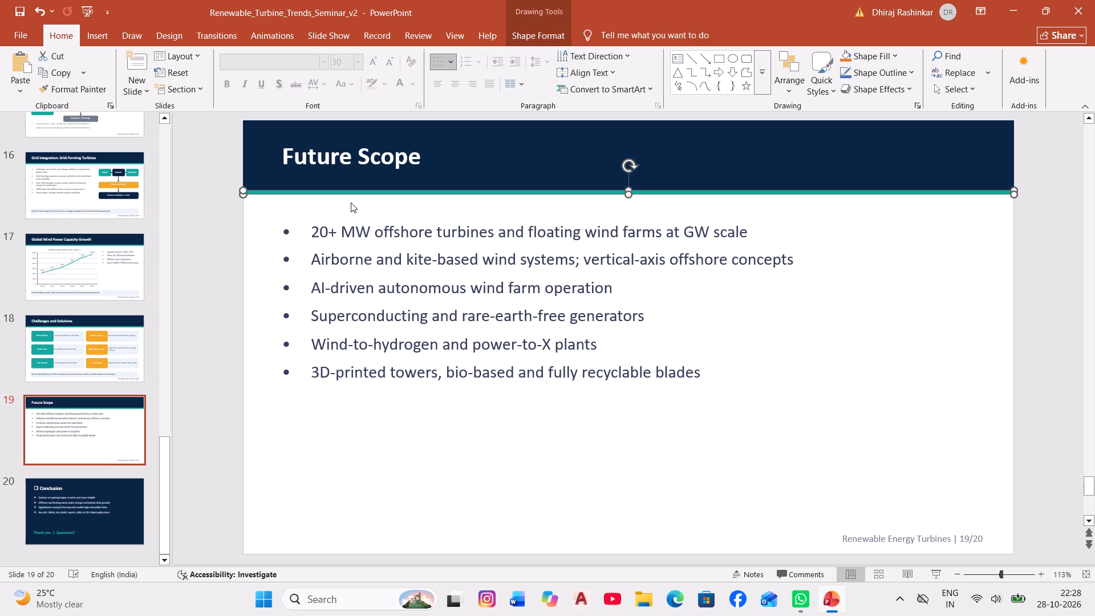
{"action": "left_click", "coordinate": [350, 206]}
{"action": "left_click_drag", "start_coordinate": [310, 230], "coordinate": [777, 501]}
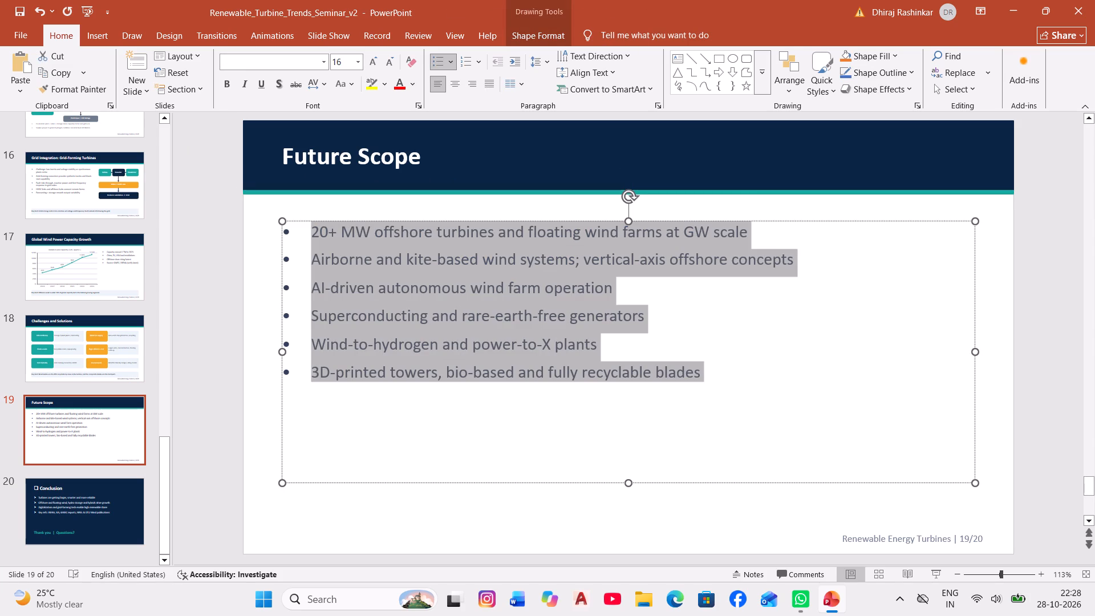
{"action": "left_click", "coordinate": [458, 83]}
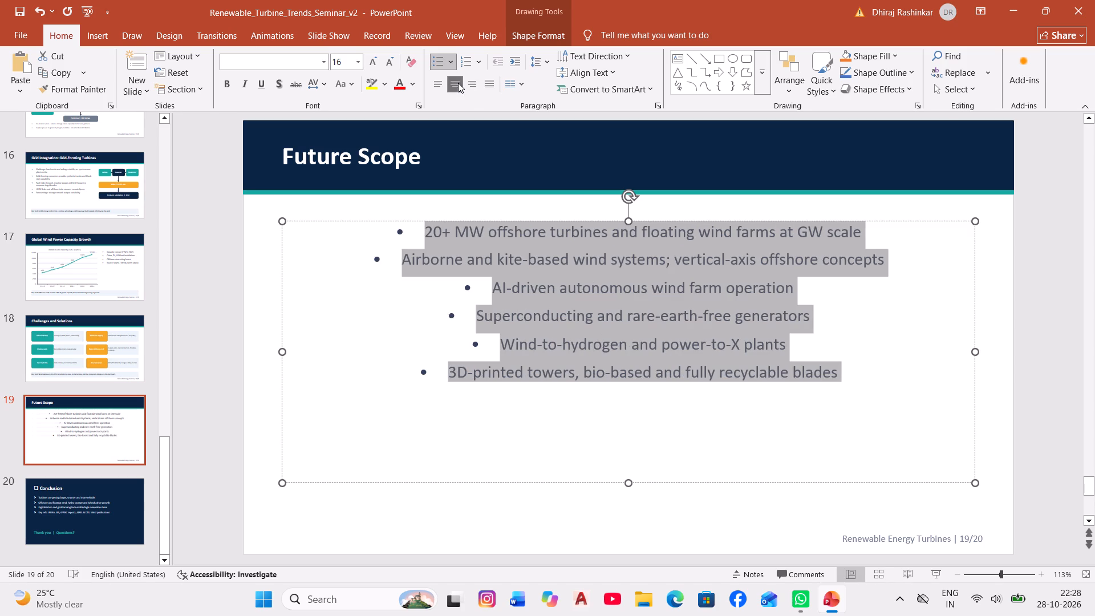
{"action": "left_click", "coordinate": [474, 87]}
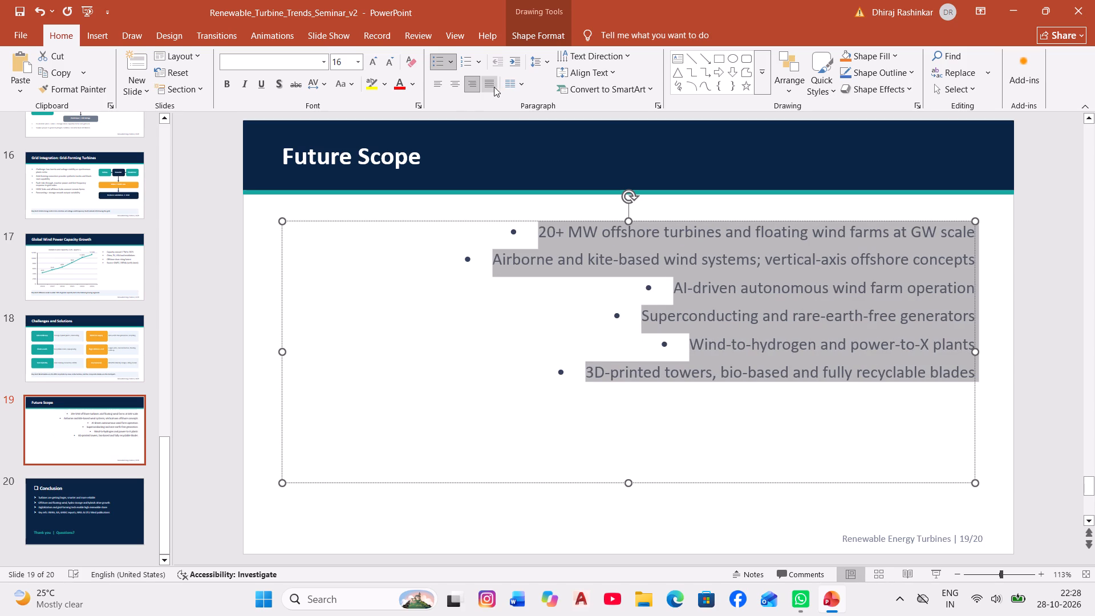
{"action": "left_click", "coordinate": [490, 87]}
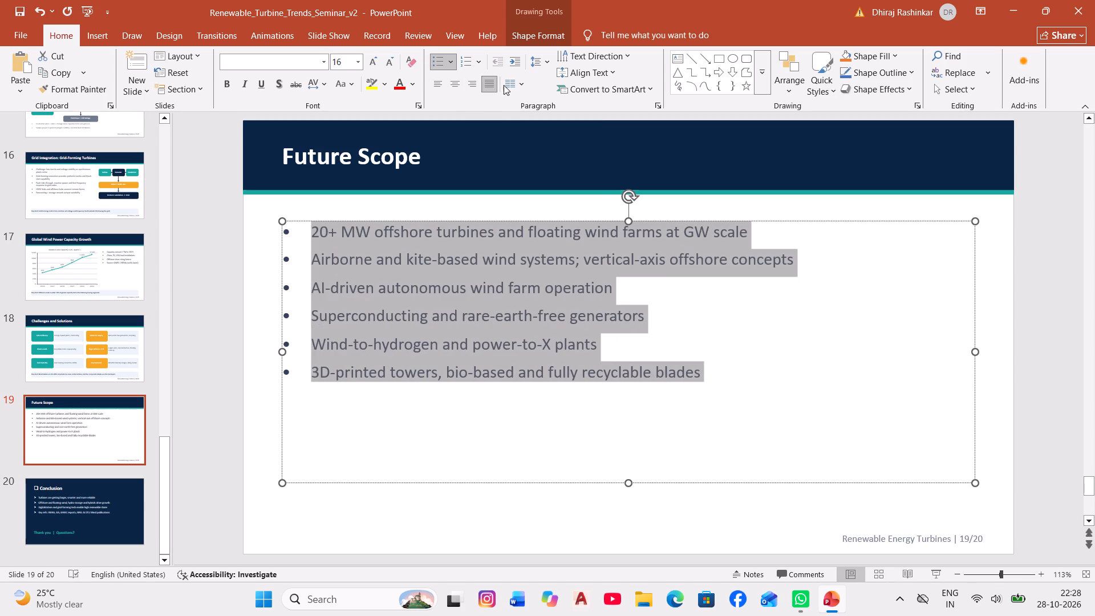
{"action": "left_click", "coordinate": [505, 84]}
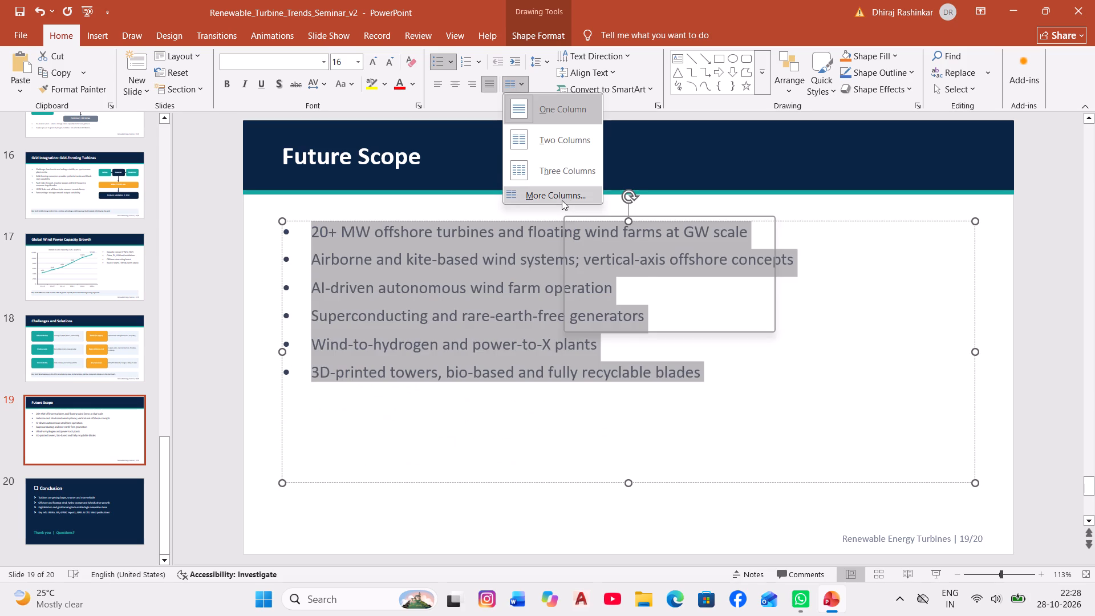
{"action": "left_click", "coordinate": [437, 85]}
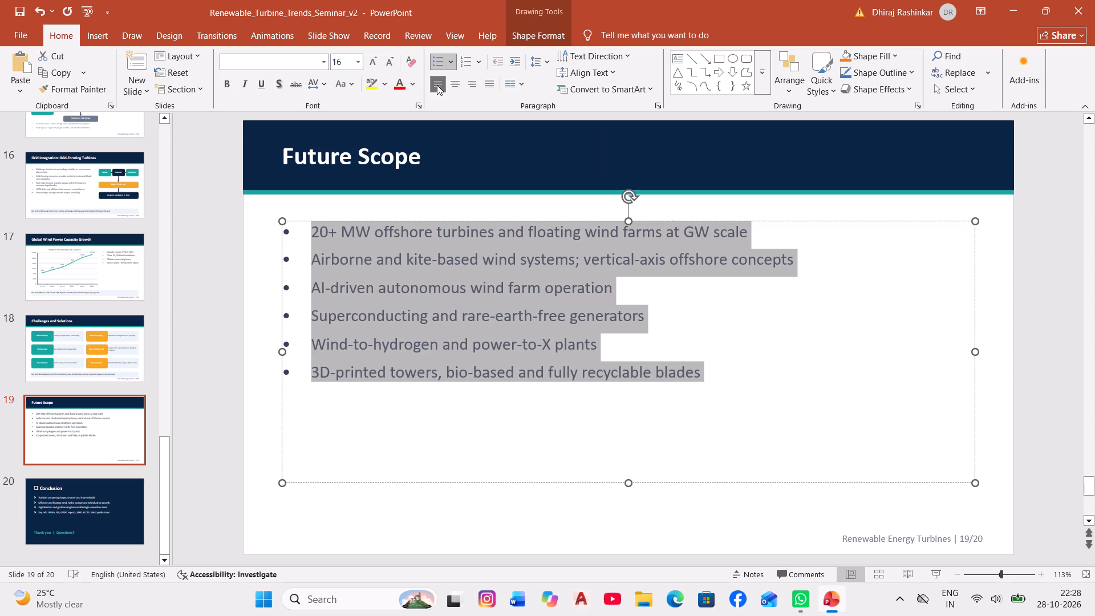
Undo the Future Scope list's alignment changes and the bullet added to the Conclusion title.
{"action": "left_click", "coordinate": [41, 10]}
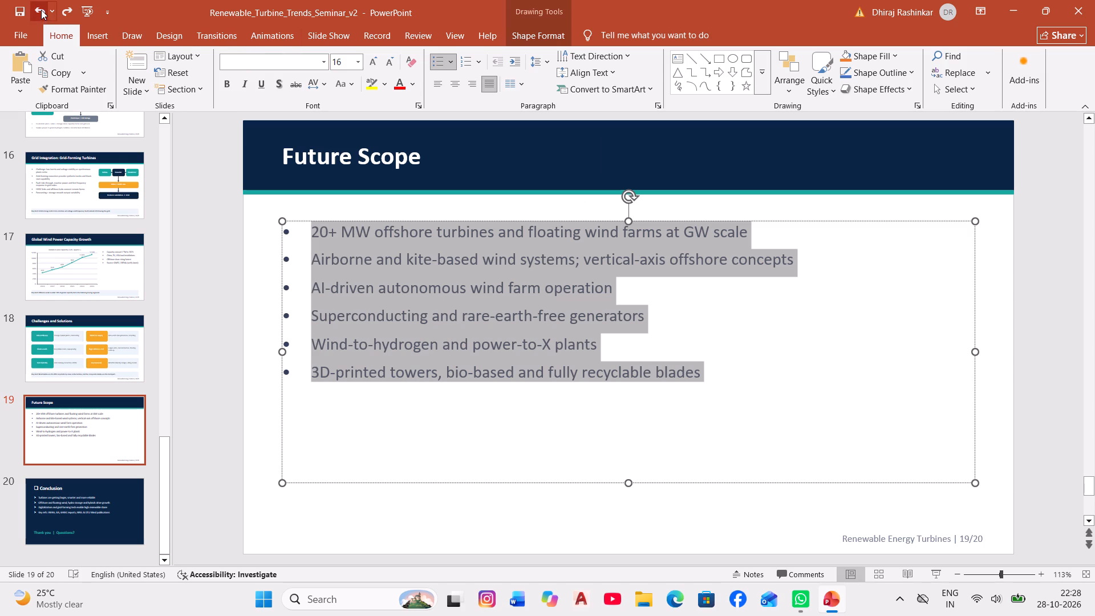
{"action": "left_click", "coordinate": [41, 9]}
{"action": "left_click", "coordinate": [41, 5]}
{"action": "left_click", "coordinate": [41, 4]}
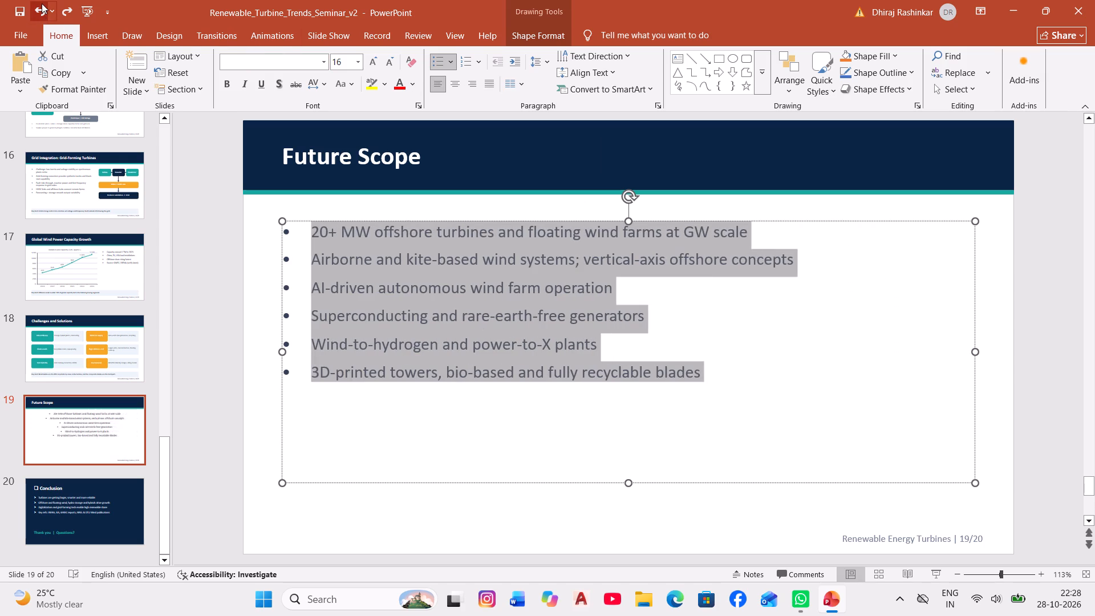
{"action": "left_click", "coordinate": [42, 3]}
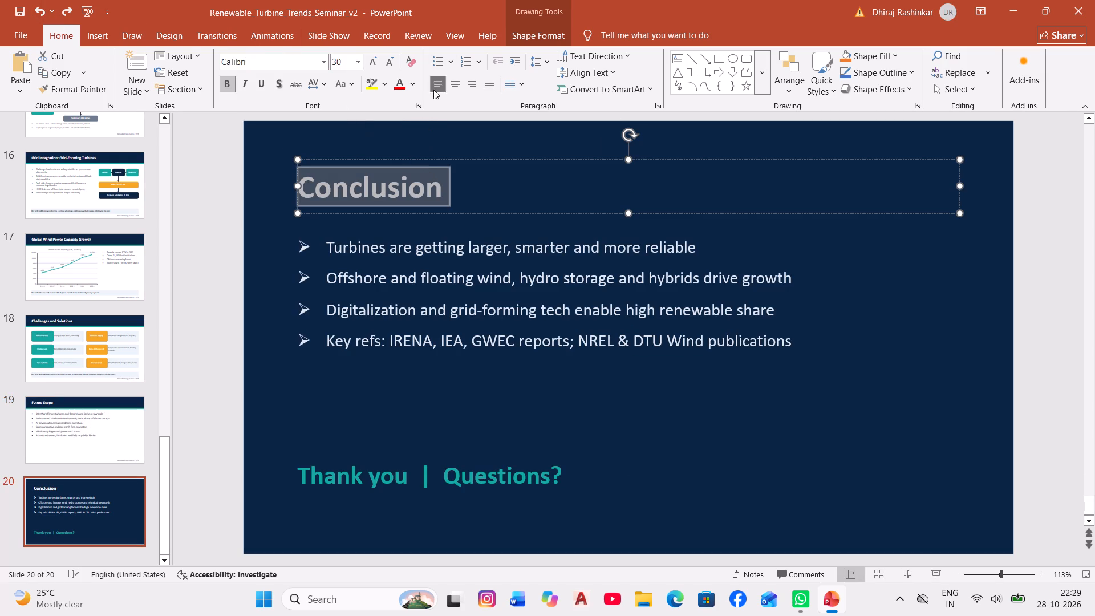
Add a hollow square bullet to the Conclusion slide's title again.
{"action": "left_click", "coordinate": [453, 64]}
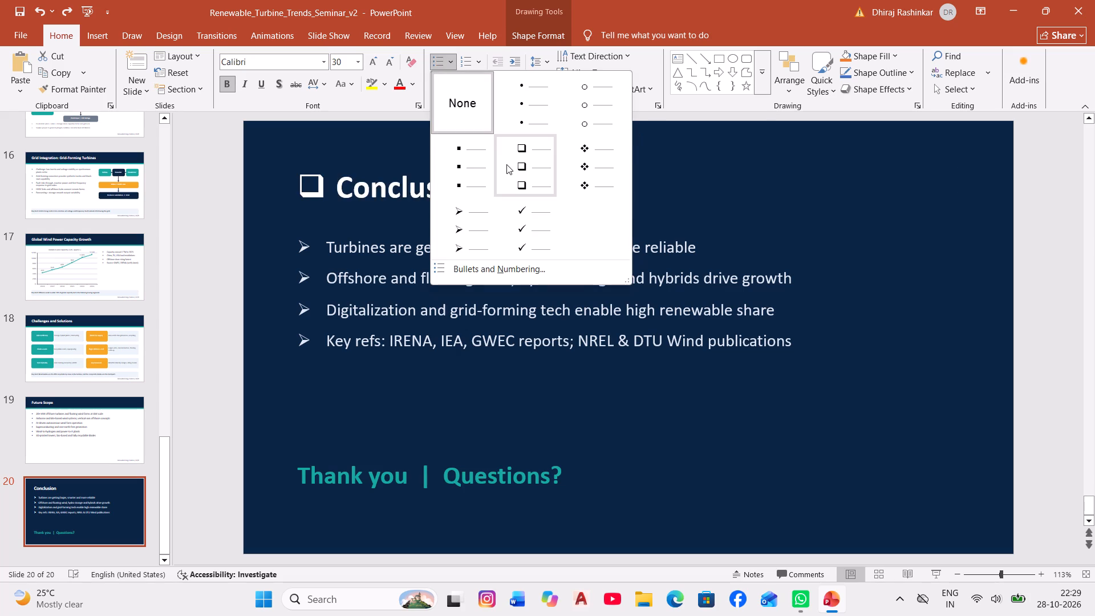
{"action": "left_click", "coordinate": [508, 164]}
Shorten the bullet text box on the Global Wind Power Capacity Growth slide from its top edge so the list sits lower beside the chart.
{"action": "scroll", "coordinate": [456, 165], "scroll_direction": "up", "scroll_amount": 3}
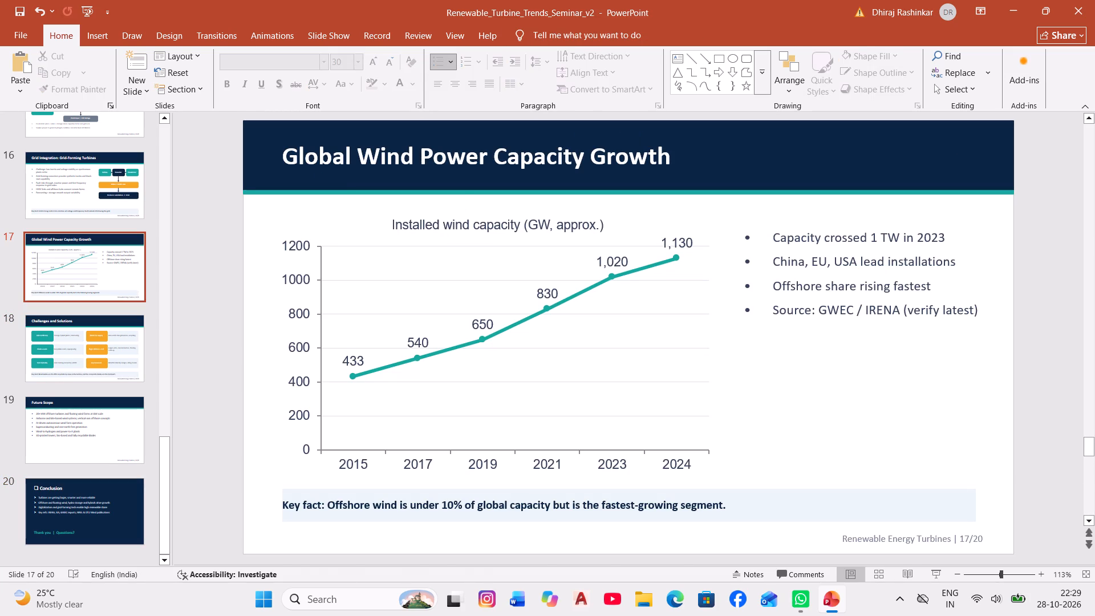
{"action": "left_click", "coordinate": [416, 353]}
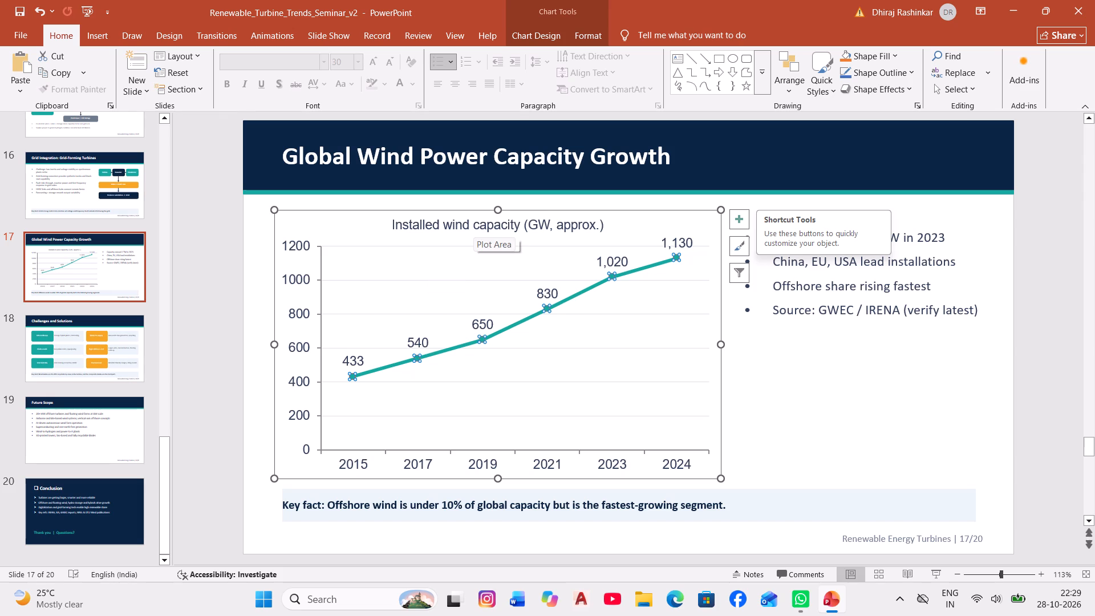
{"action": "left_click", "coordinate": [818, 368]}
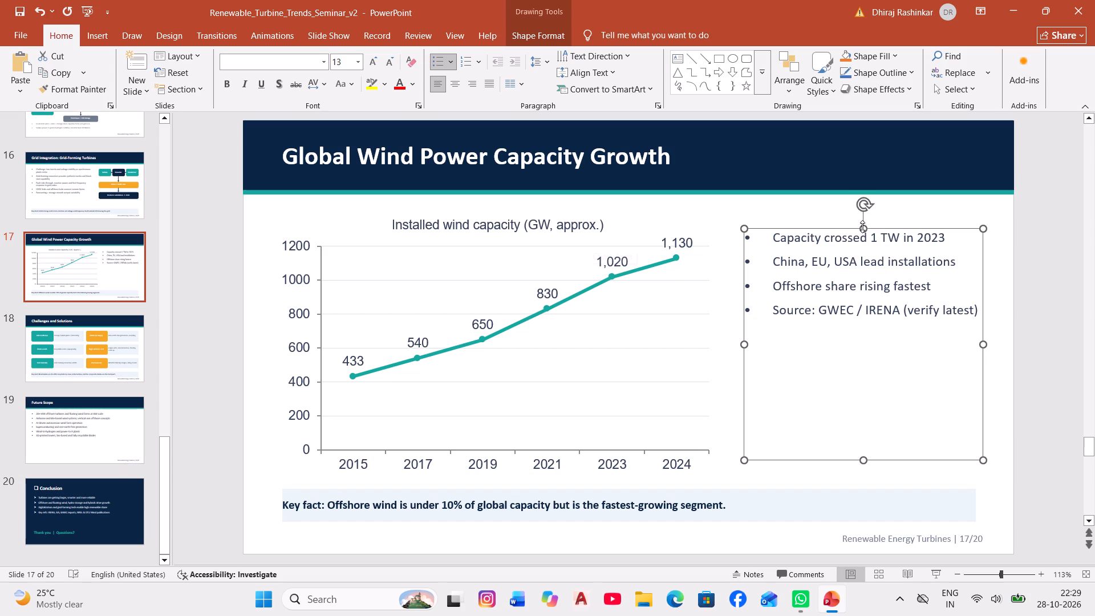
{"action": "left_click_drag", "start_coordinate": [866, 226], "coordinate": [866, 247]}
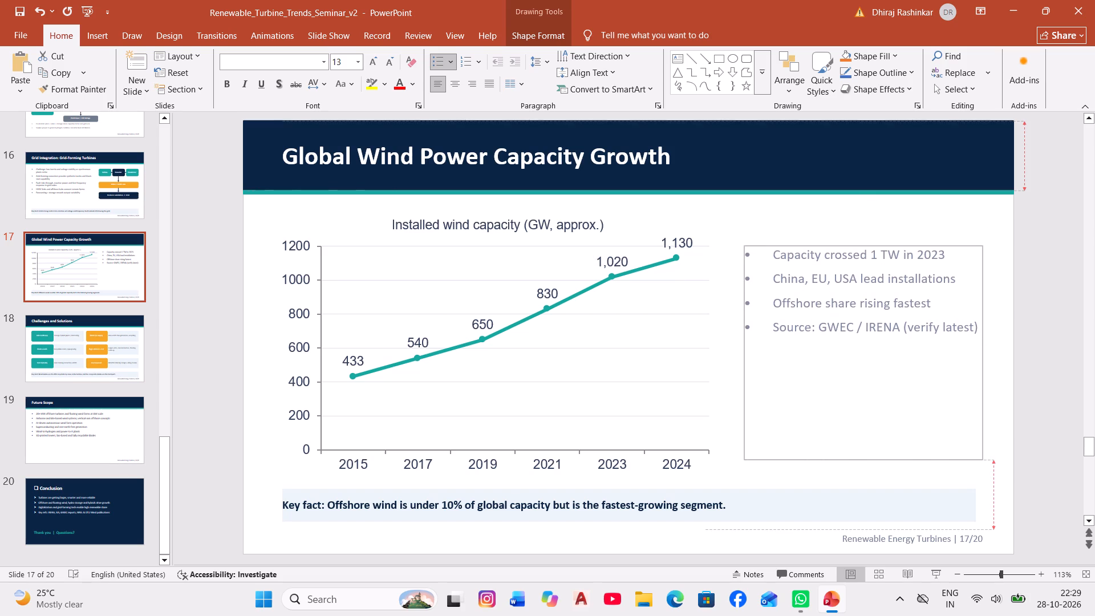
{"action": "left_click_drag", "start_coordinate": [866, 247], "coordinate": [865, 280]}
{"action": "left_click", "coordinate": [879, 228]}
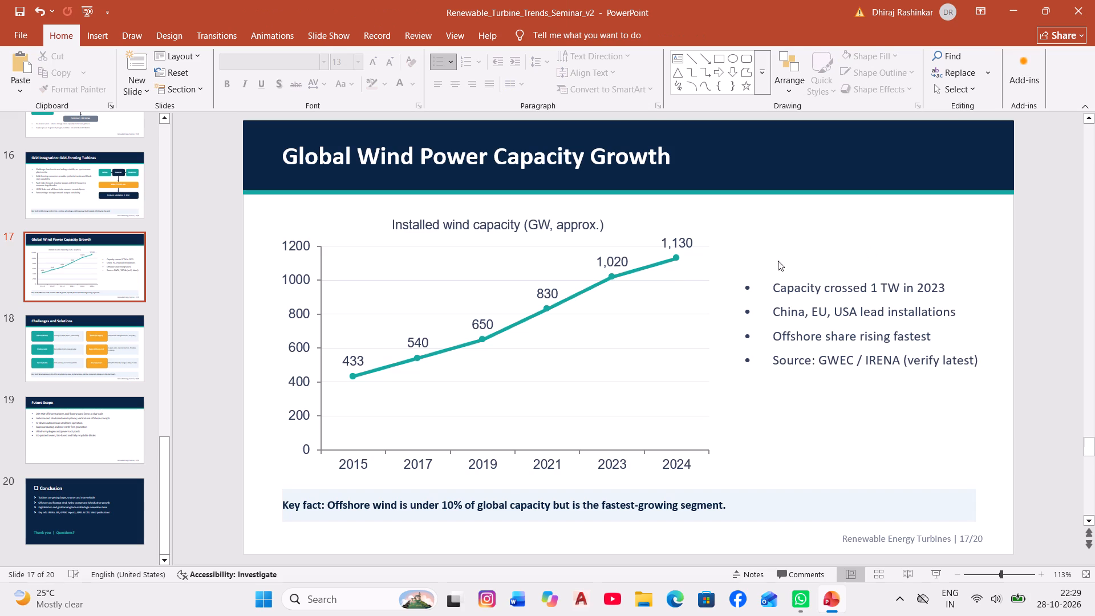
Narrow the installed wind capacity chart slightly from its edge facing the bullet list.
{"action": "left_click", "coordinate": [713, 245]}
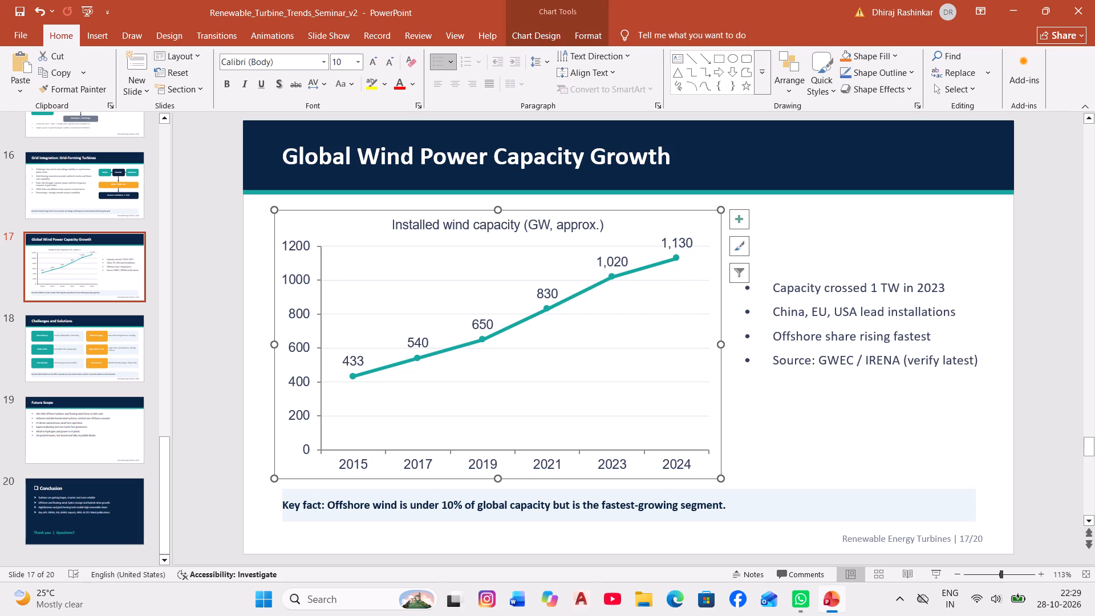
{"action": "left_click_drag", "start_coordinate": [723, 342], "coordinate": [700, 347]}
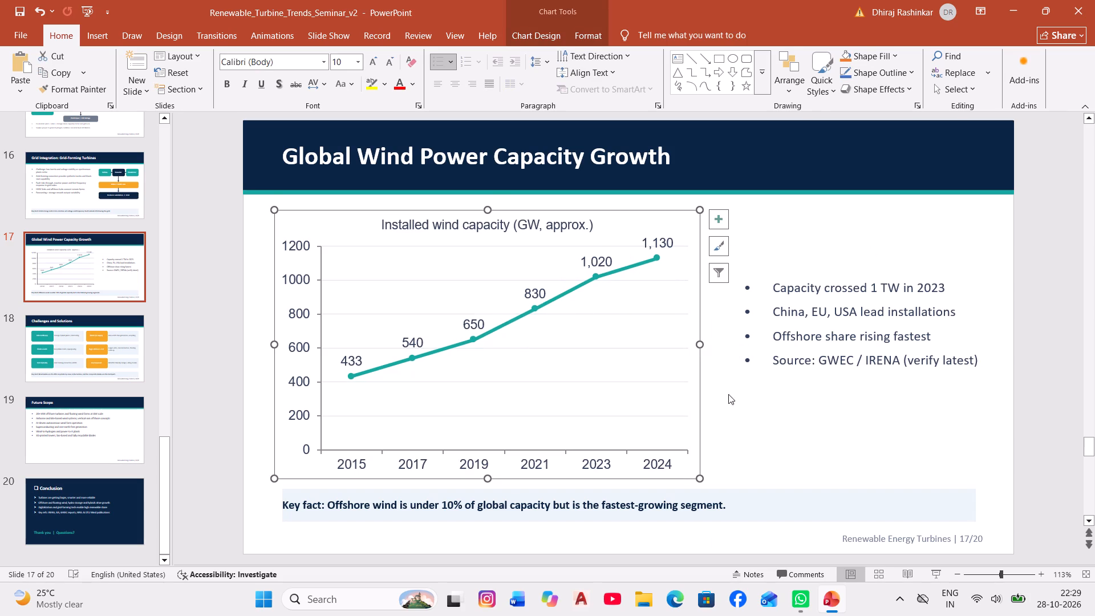
Set the font size of the bullet list beside the installed wind capacity chart to 16.
{"action": "left_click", "coordinate": [767, 414]}
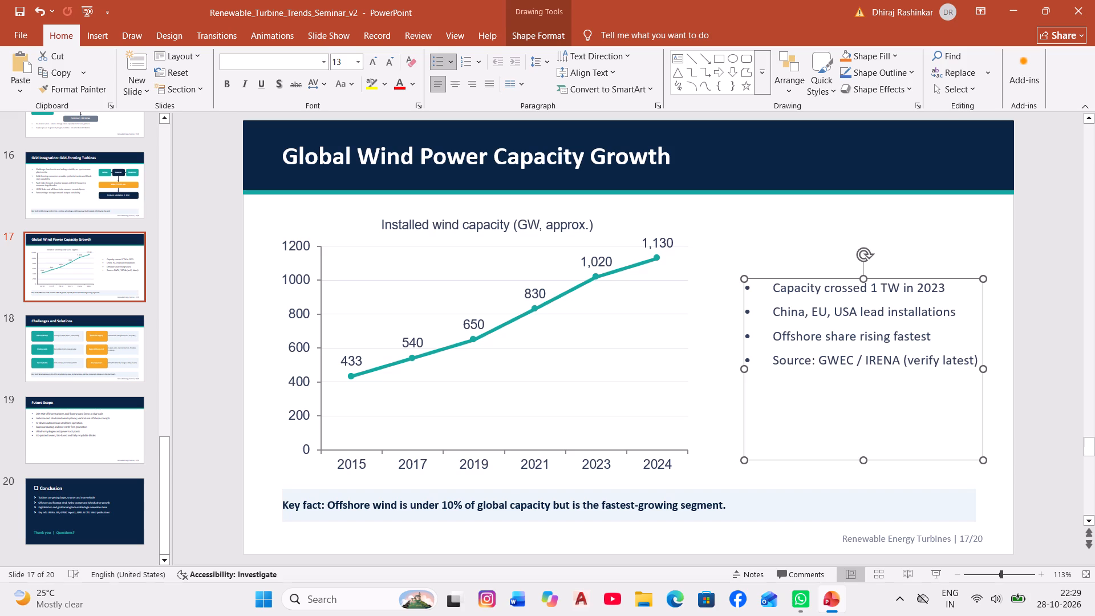
{"action": "left_click_drag", "start_coordinate": [763, 287], "coordinate": [938, 426]}
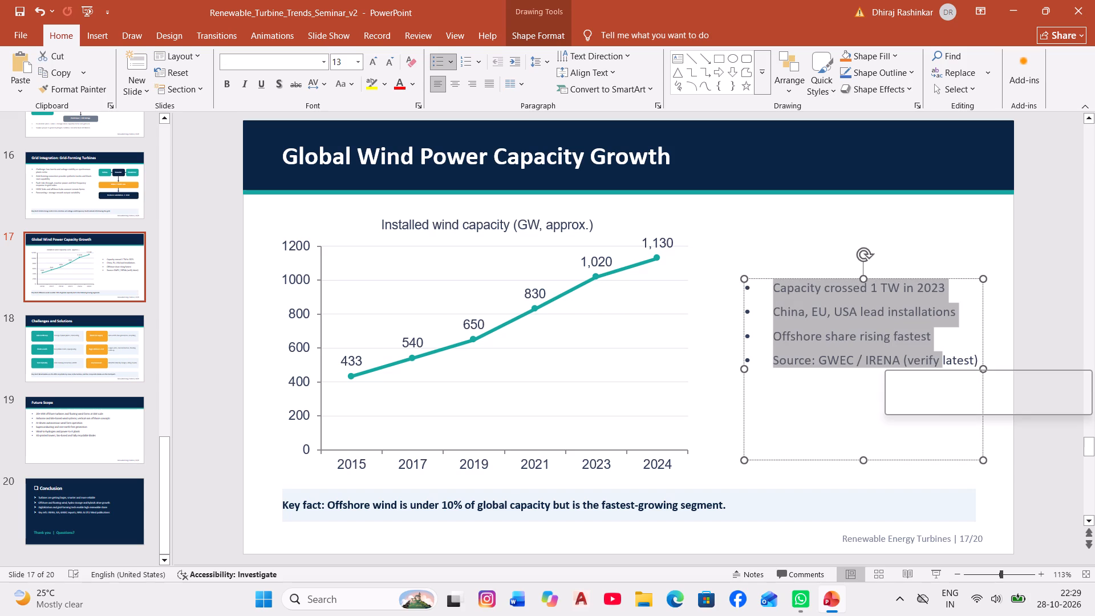
{"action": "left_click", "coordinate": [985, 379]}
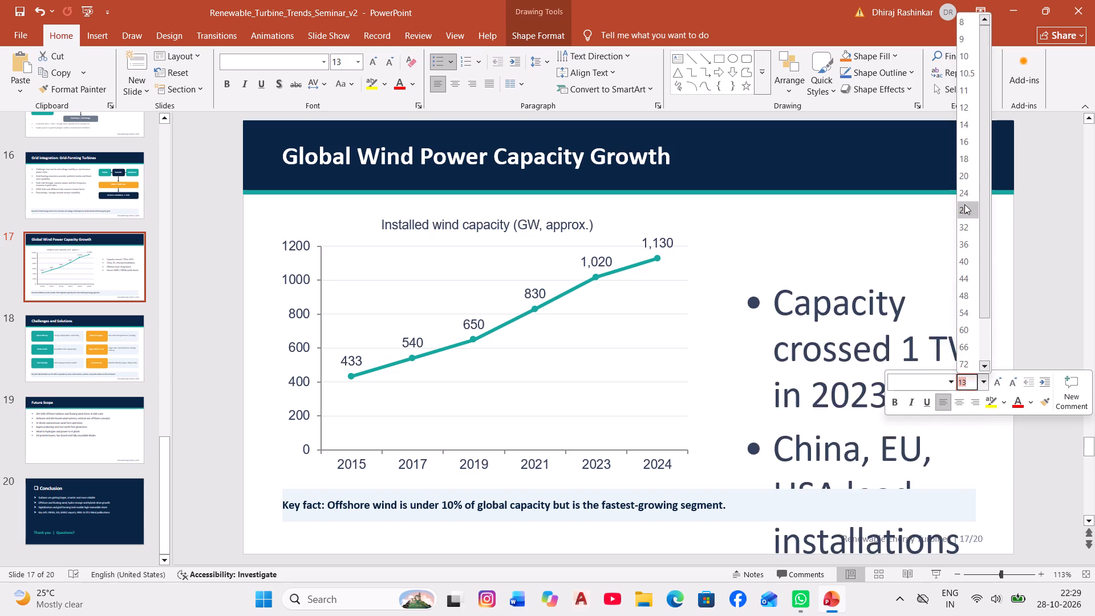
{"action": "left_click", "coordinate": [963, 147]}
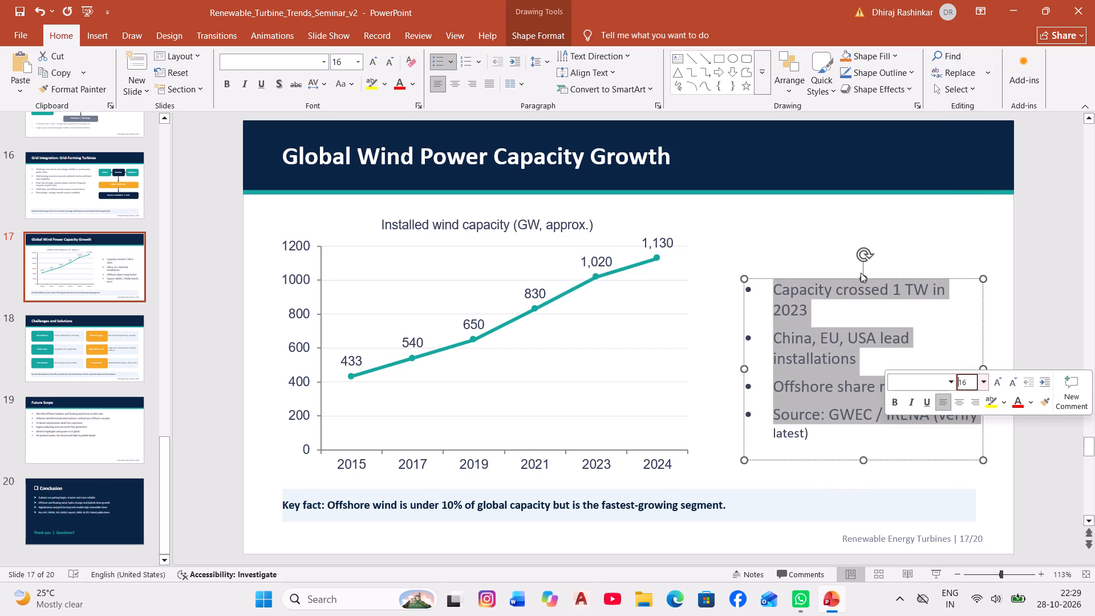
Extend the bullet text box on the Global Wind Power Capacity Growth slide upward from its top edge.
{"action": "left_click_drag", "start_coordinate": [863, 275], "coordinate": [859, 241]}
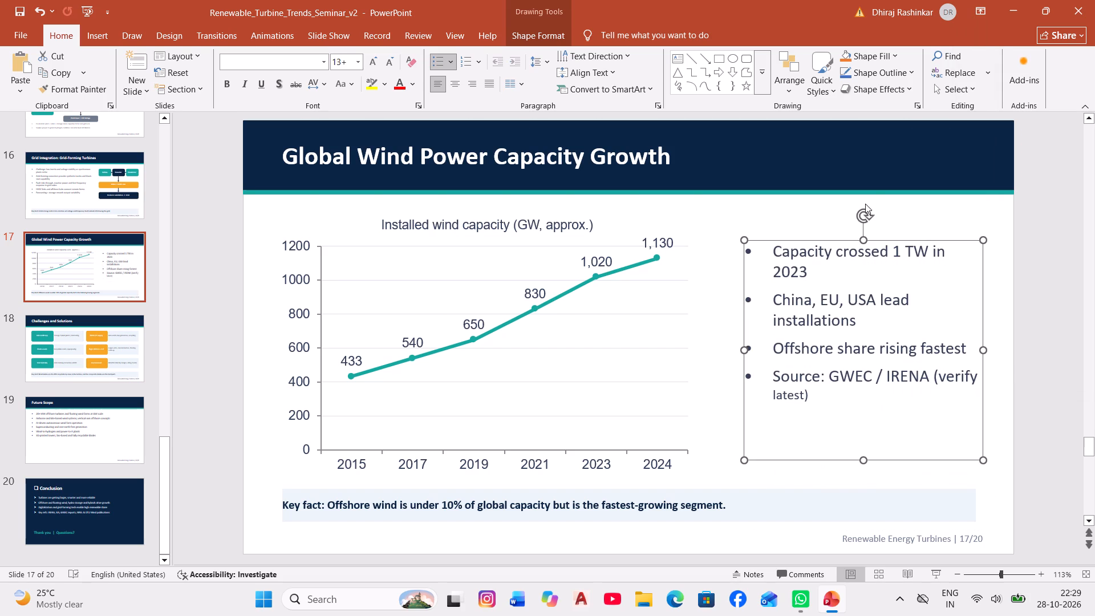
{"action": "left_click", "coordinate": [871, 197]}
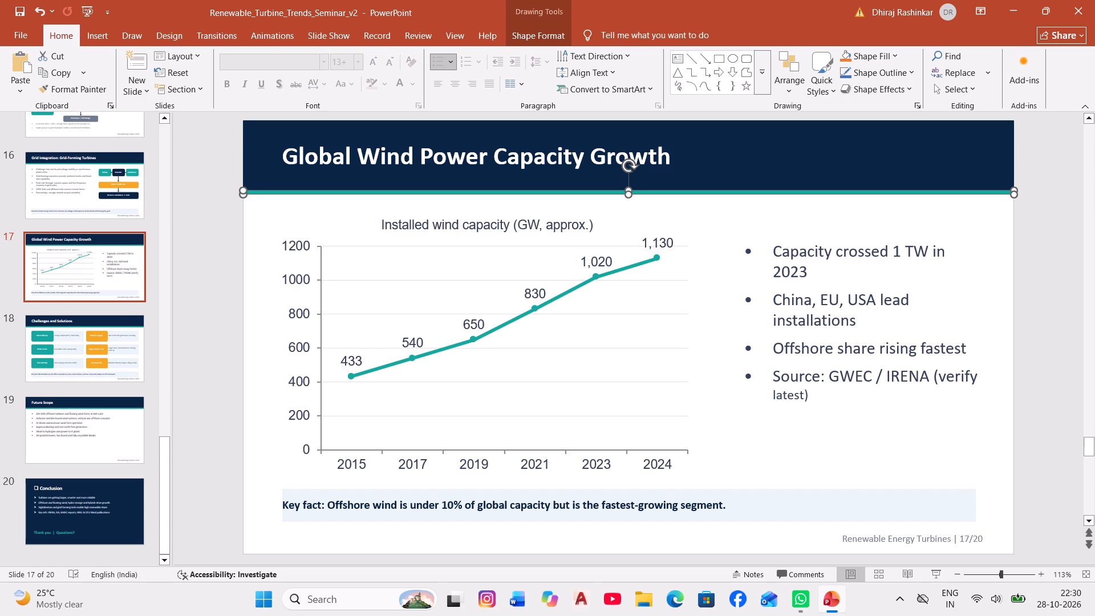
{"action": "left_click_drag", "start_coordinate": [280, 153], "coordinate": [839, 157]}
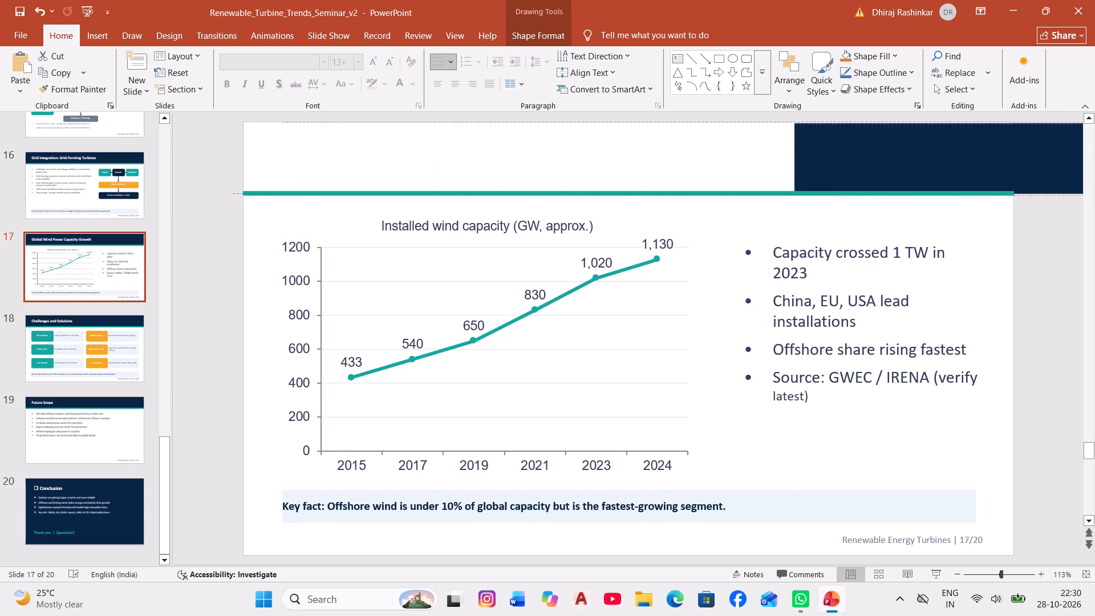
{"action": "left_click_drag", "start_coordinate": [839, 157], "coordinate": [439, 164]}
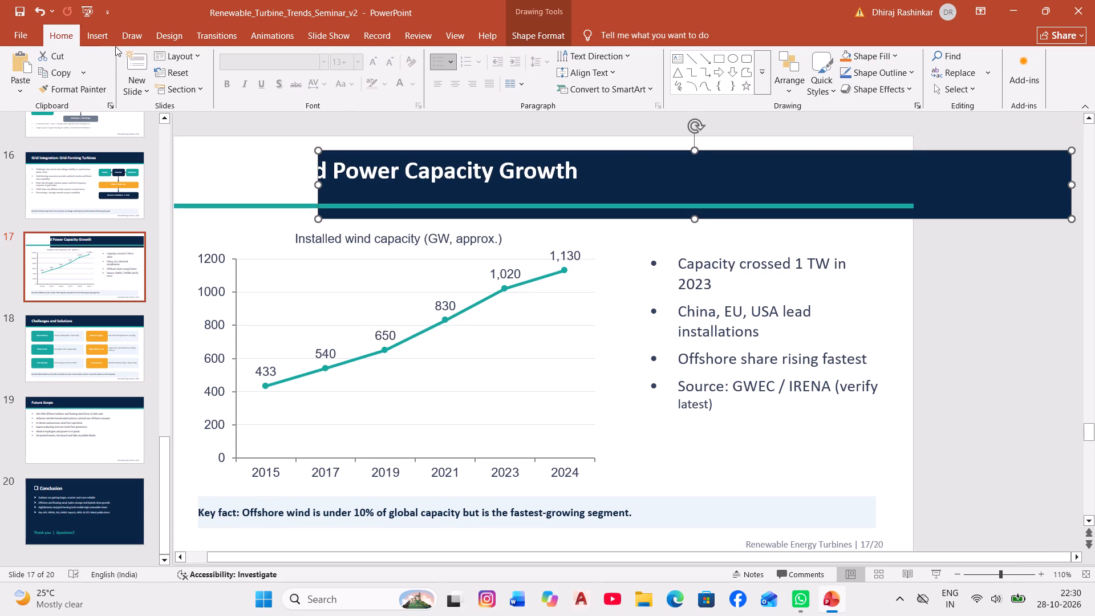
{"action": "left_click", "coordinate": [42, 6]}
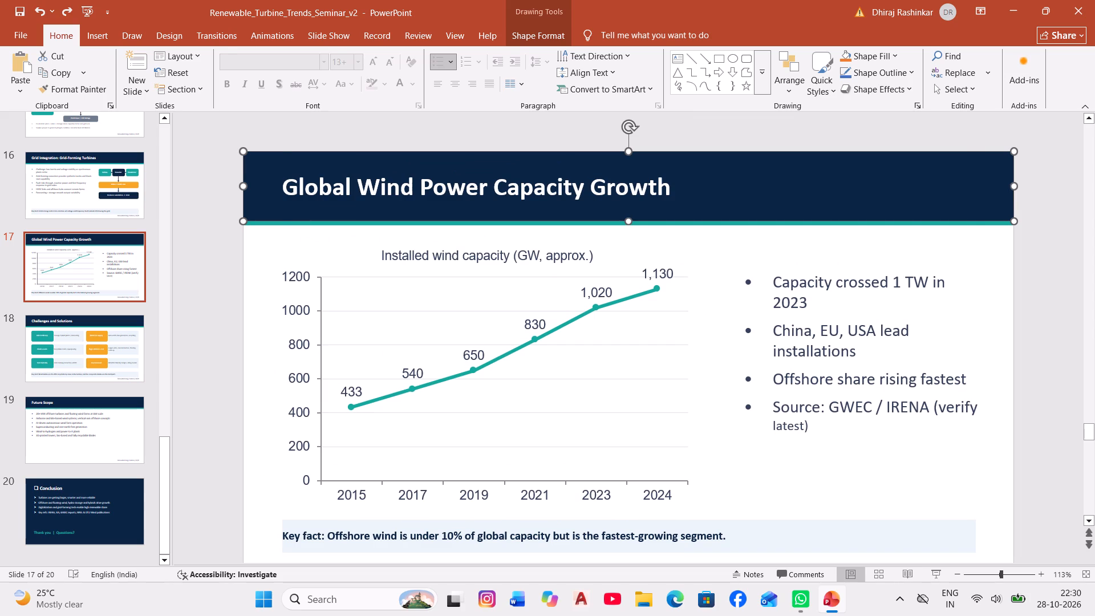
Add a four-diamond bullet to the title of the Global Wind Power Capacity Growth slide.
{"action": "left_click_drag", "start_coordinate": [286, 185], "coordinate": [733, 180]}
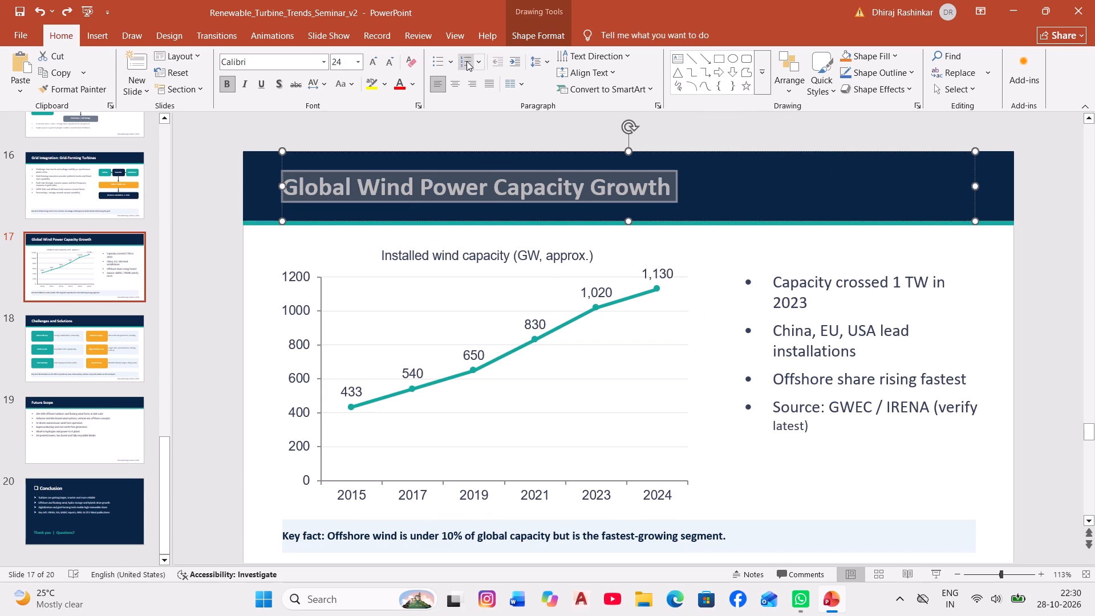
{"action": "left_click", "coordinate": [452, 60]}
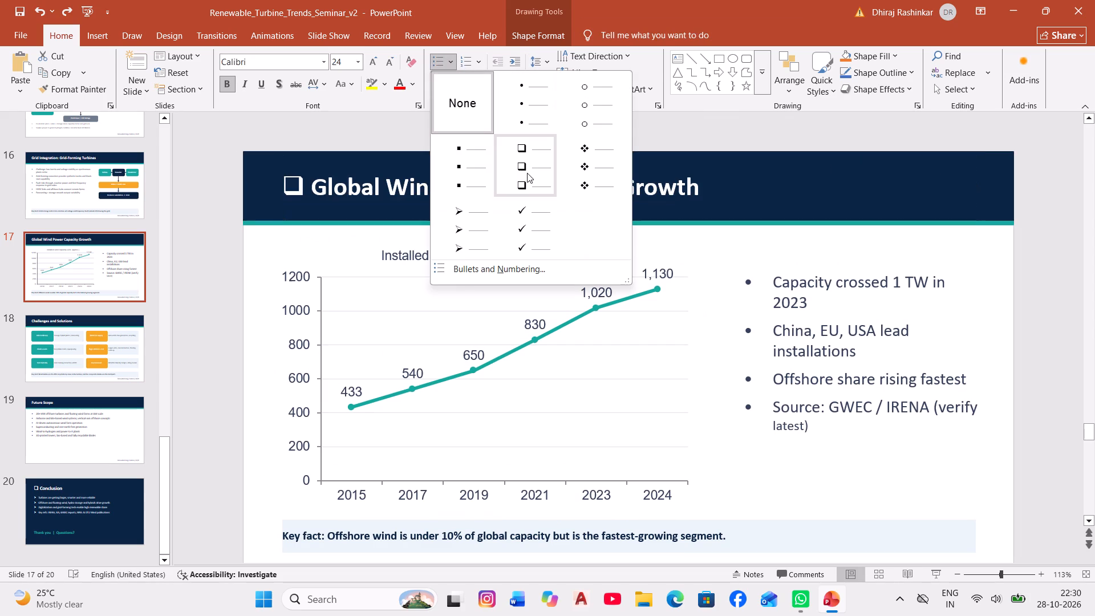
{"action": "left_click", "coordinate": [576, 162]}
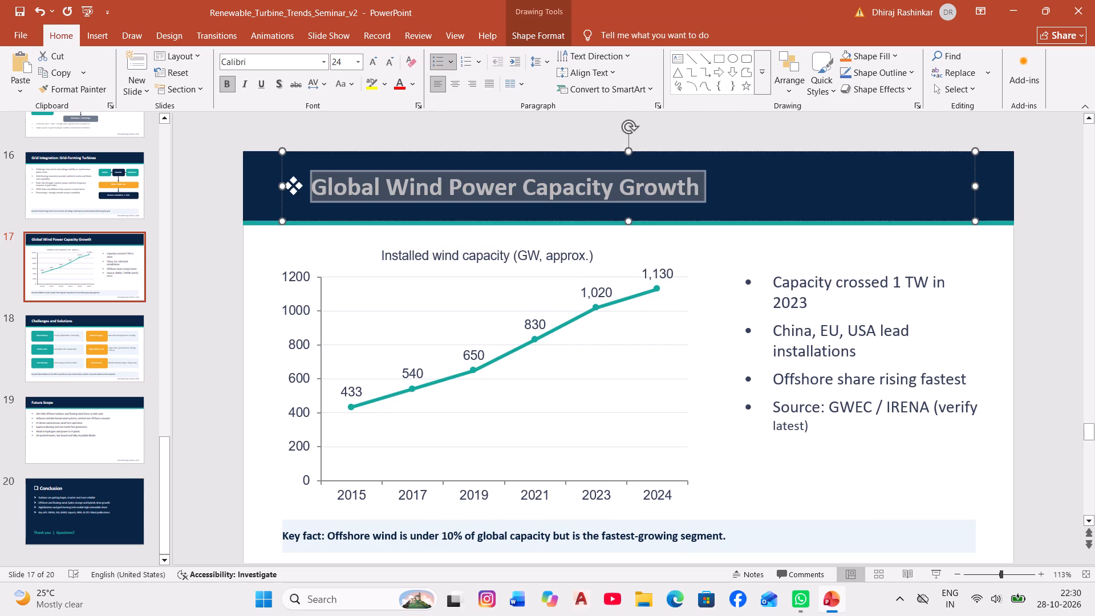
{"action": "left_click", "coordinate": [558, 125]}
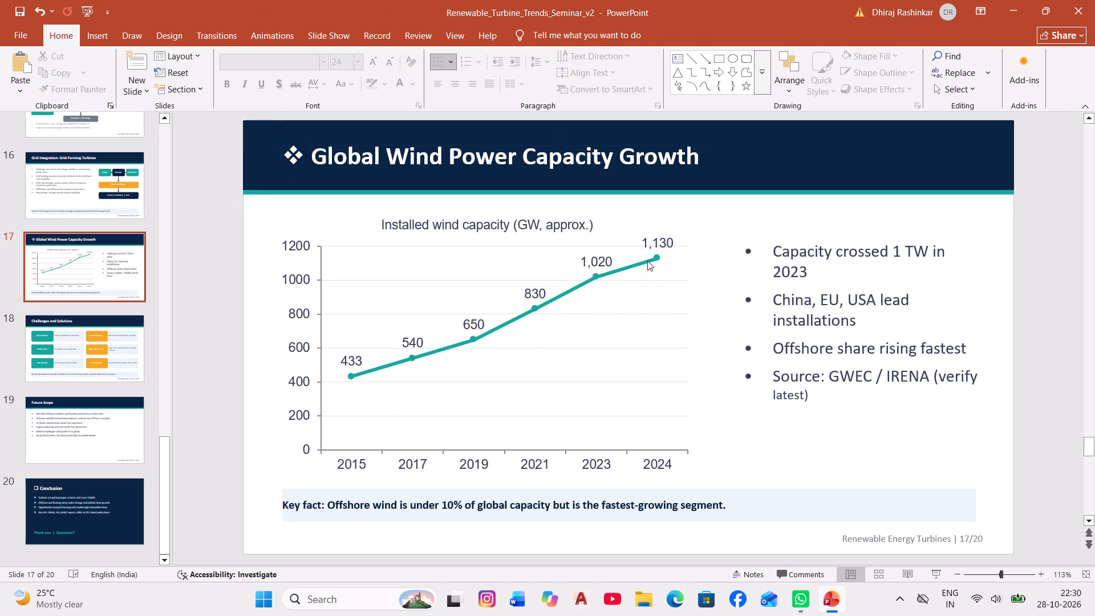
Add a four-diamond bullet to the title of the Grid Integration: Grid-Forming Turbines slide.
{"action": "scroll", "coordinate": [648, 260], "scroll_direction": "up", "scroll_amount": 1}
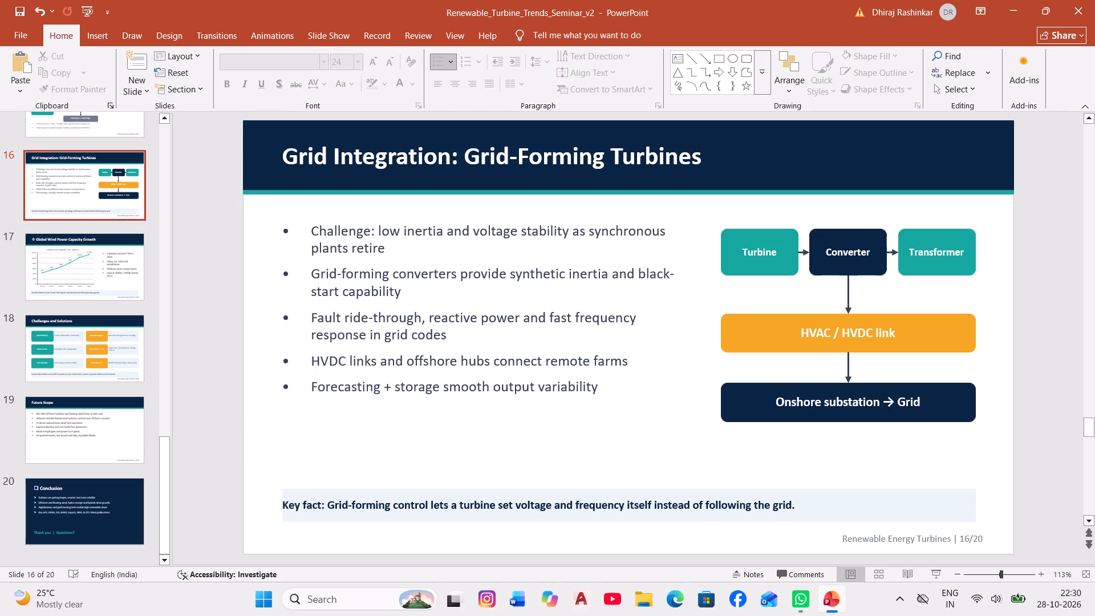
{"action": "left_click_drag", "start_coordinate": [286, 156], "coordinate": [956, 147]}
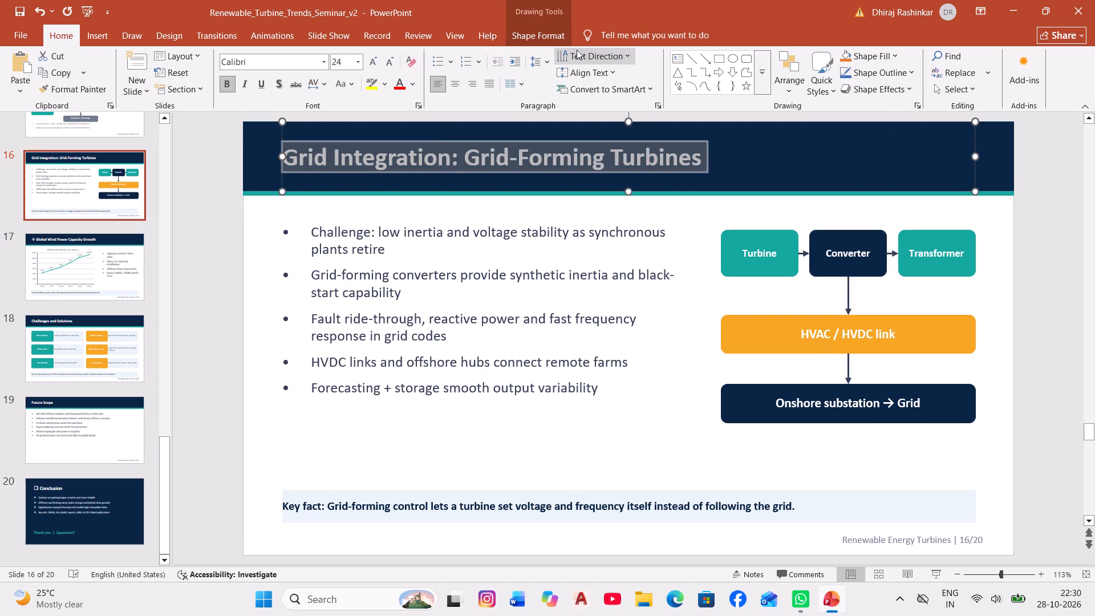
{"action": "left_click", "coordinate": [449, 59]}
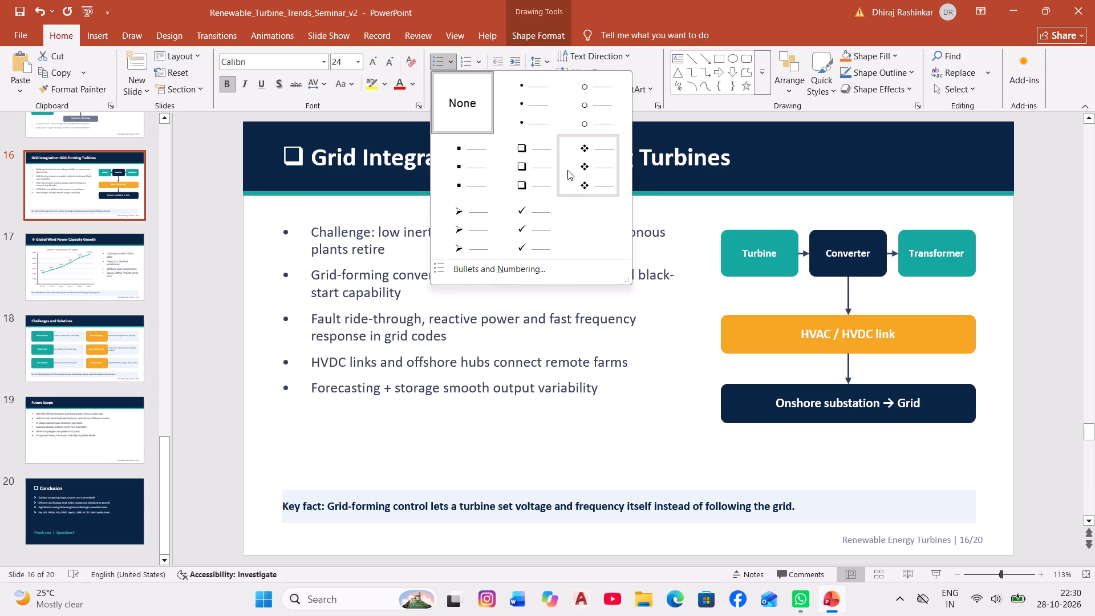
{"action": "left_click", "coordinate": [567, 170]}
Add a four-diamond bullet to the title of the Hybrid Plants & Hydrogen/Storage Integration slide.
{"action": "scroll", "coordinate": [471, 187], "scroll_direction": "up", "scroll_amount": 2}
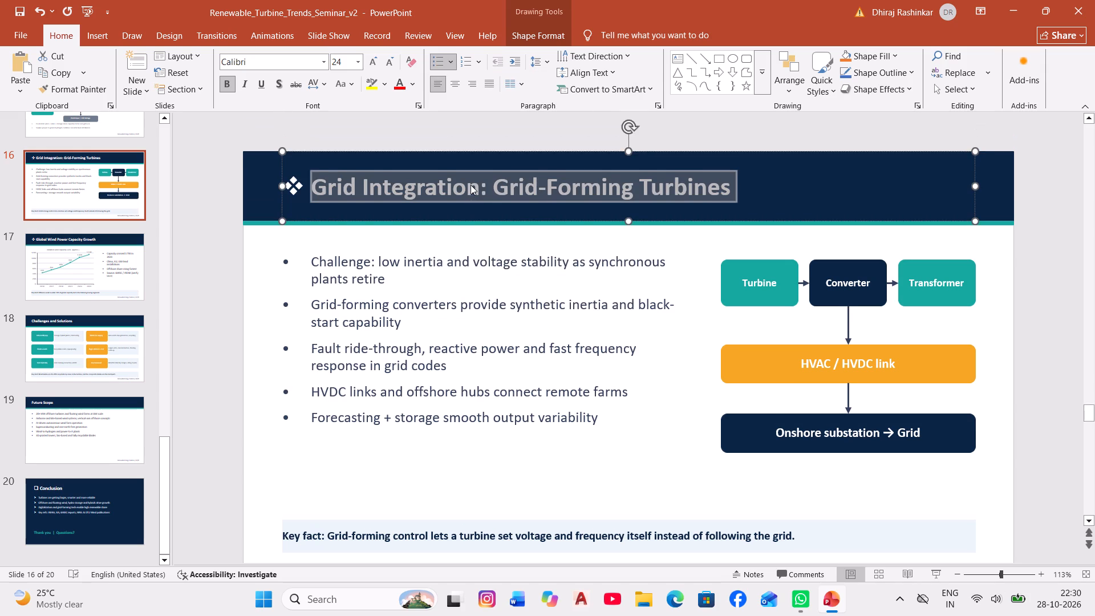
{"action": "scroll", "coordinate": [471, 184], "scroll_direction": "up", "scroll_amount": 1}
{"action": "scroll", "coordinate": [471, 179], "scroll_direction": "down", "scroll_amount": 1}
{"action": "scroll", "coordinate": [471, 179], "scroll_direction": "up", "scroll_amount": 1}
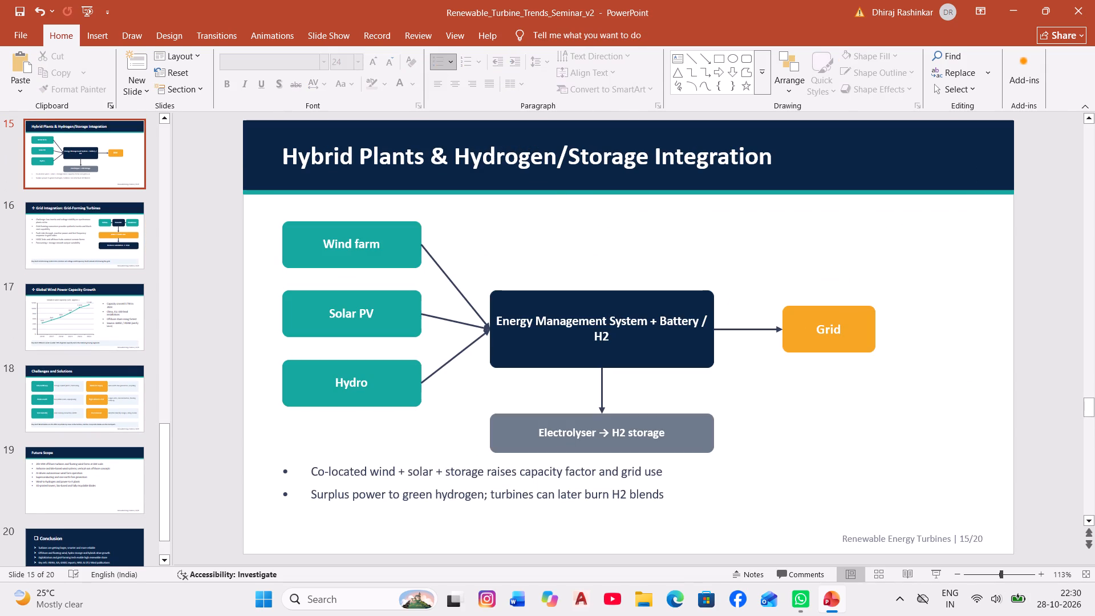
{"action": "left_click_drag", "start_coordinate": [301, 156], "coordinate": [1043, 127]}
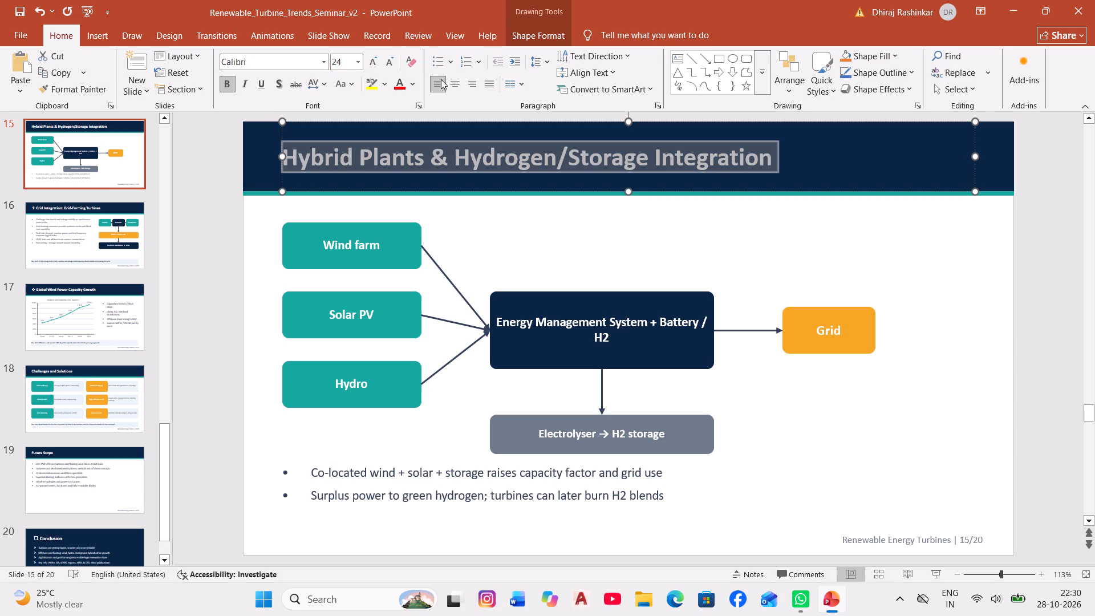
{"action": "left_click", "coordinate": [449, 63]}
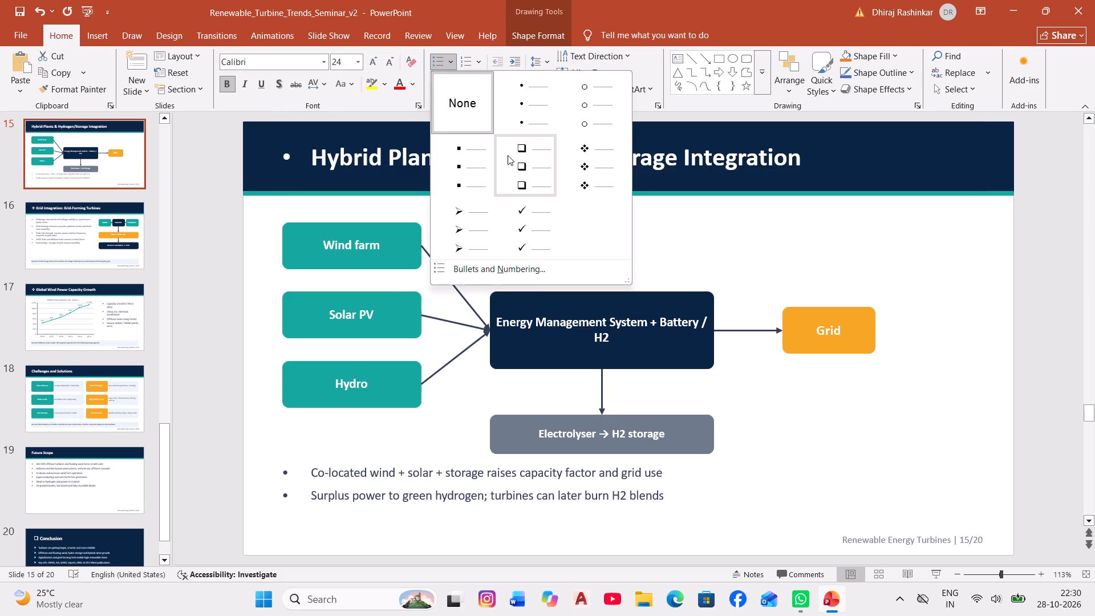
{"action": "left_click", "coordinate": [581, 152]}
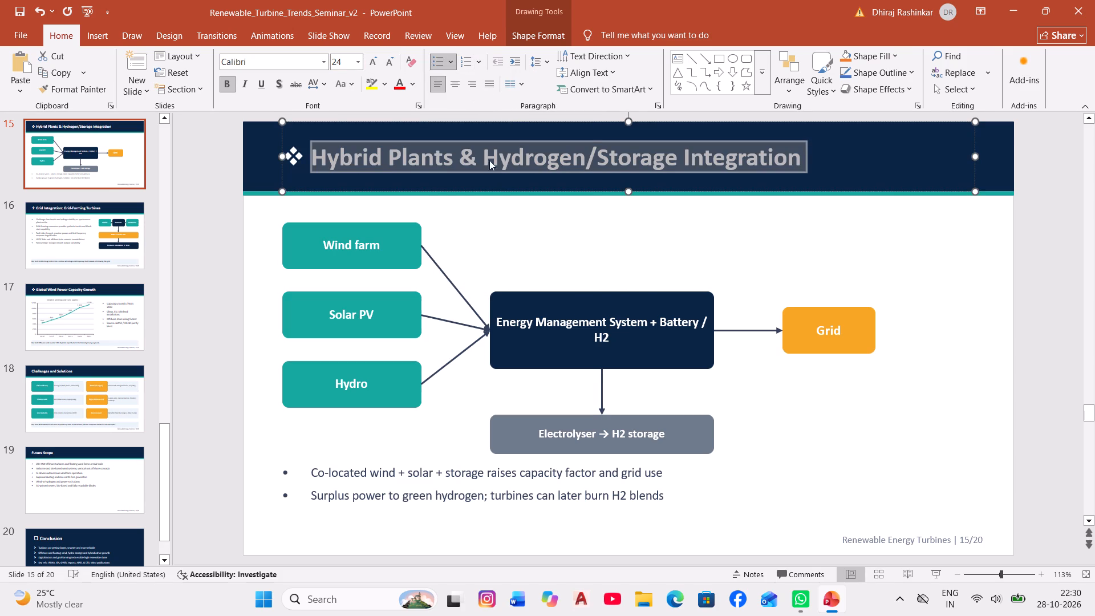
Add a four-diamond bullet to the title of the Geothermal (ORC) & Solar-Thermal Turbines slide.
{"action": "scroll", "coordinate": [492, 181], "scroll_direction": "up", "scroll_amount": 4}
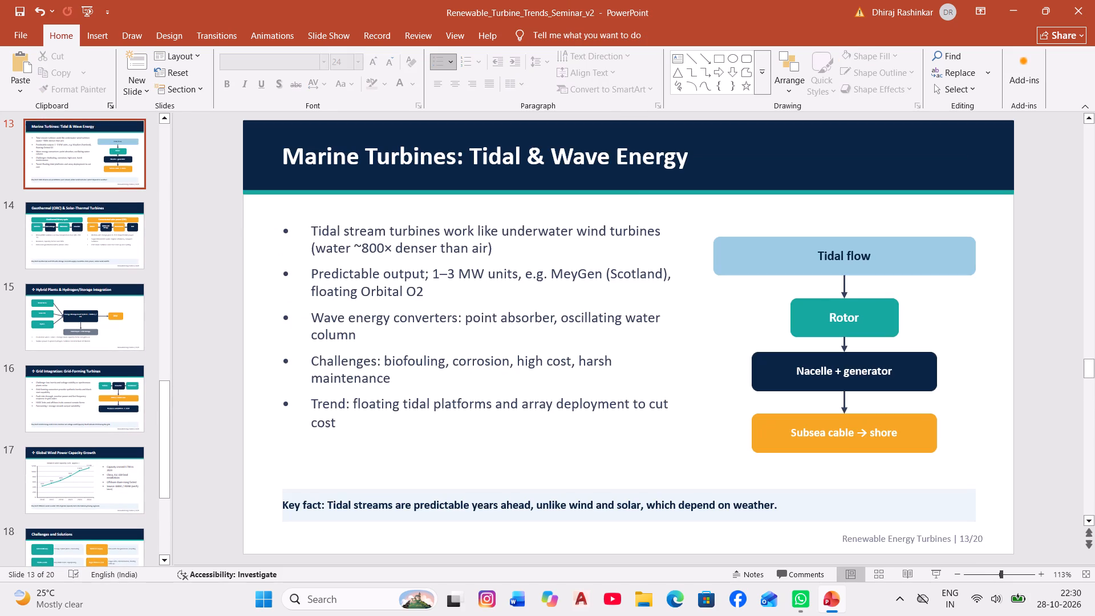
{"action": "scroll", "coordinate": [432, 213], "scroll_direction": "down", "scroll_amount": 1}
{"action": "scroll", "coordinate": [432, 212], "scroll_direction": "up", "scroll_amount": 1}
{"action": "scroll", "coordinate": [433, 210], "scroll_direction": "down", "scroll_amount": 1}
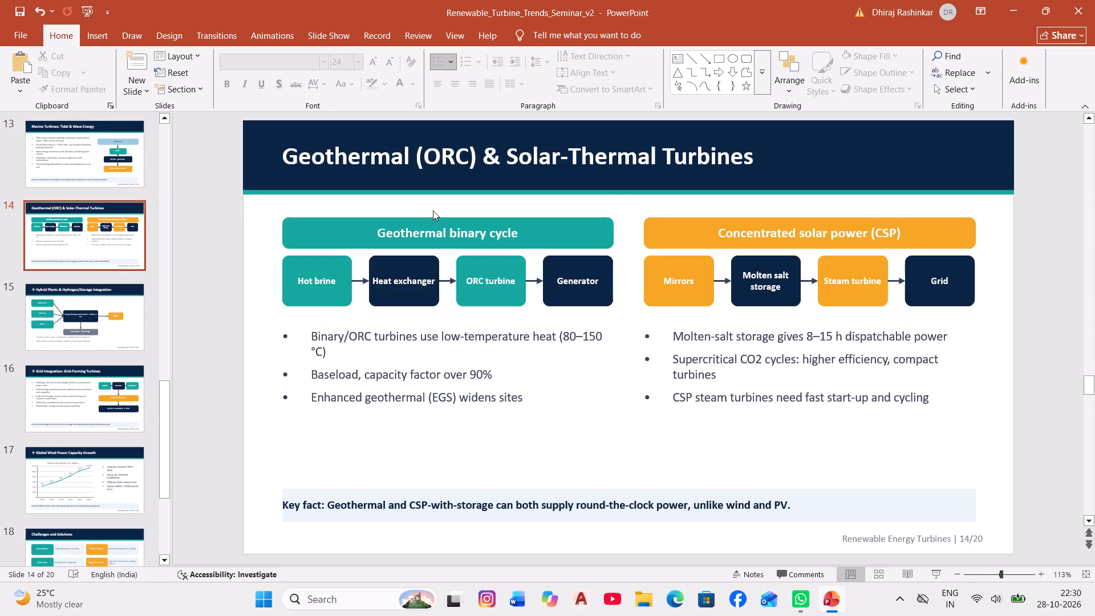
{"action": "scroll", "coordinate": [433, 210], "scroll_direction": "down", "scroll_amount": 1}
{"action": "scroll", "coordinate": [427, 194], "scroll_direction": "up", "scroll_amount": 1}
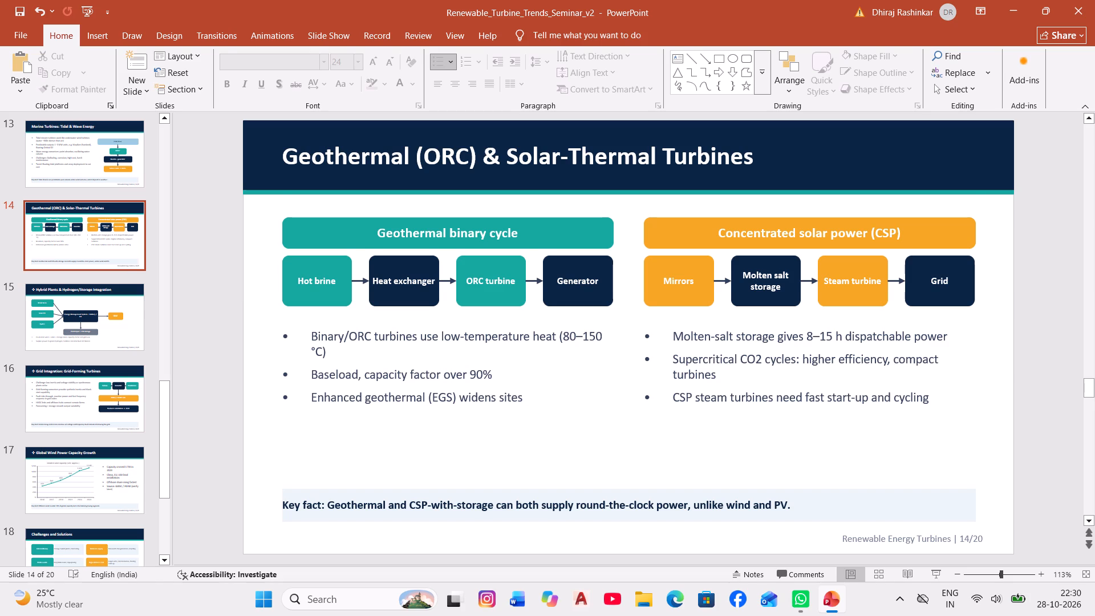
{"action": "left_click_drag", "start_coordinate": [290, 154], "coordinate": [1083, 137]}
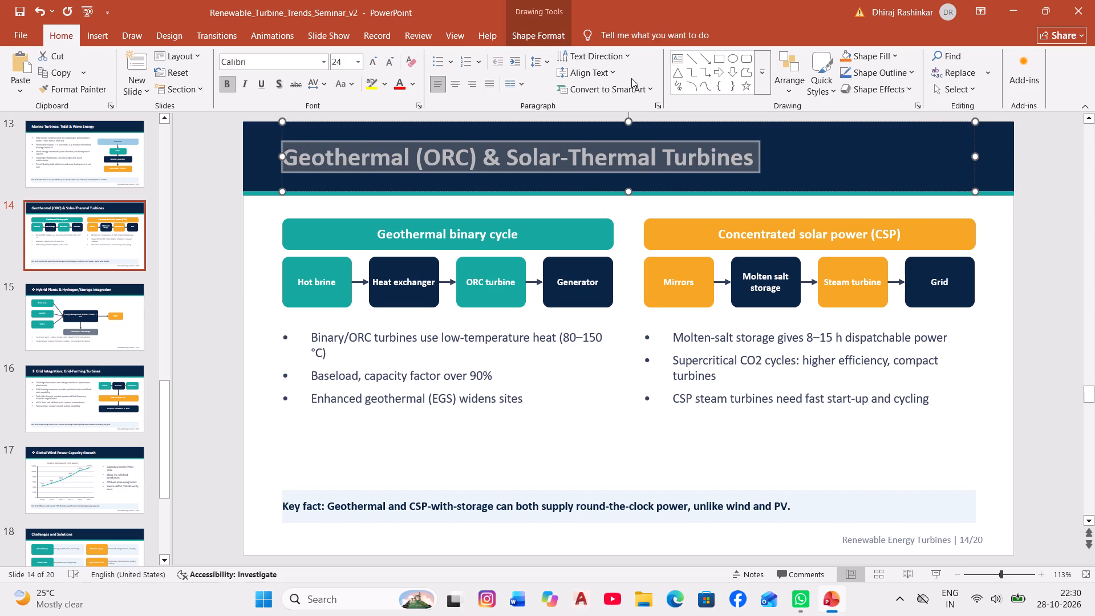
{"action": "left_click", "coordinate": [445, 62]}
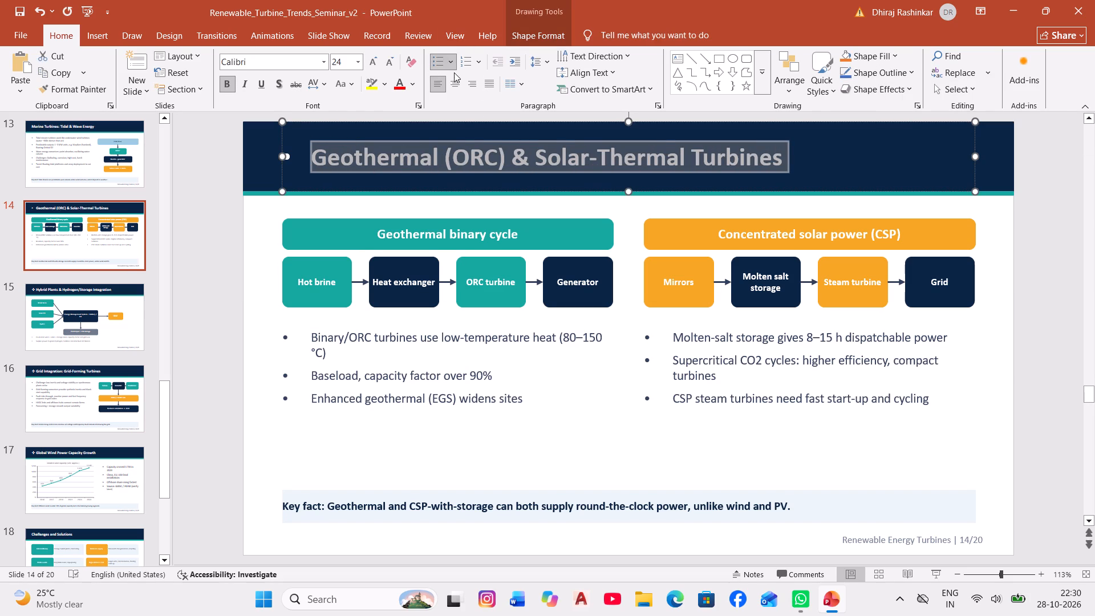
{"action": "left_click", "coordinate": [448, 63]}
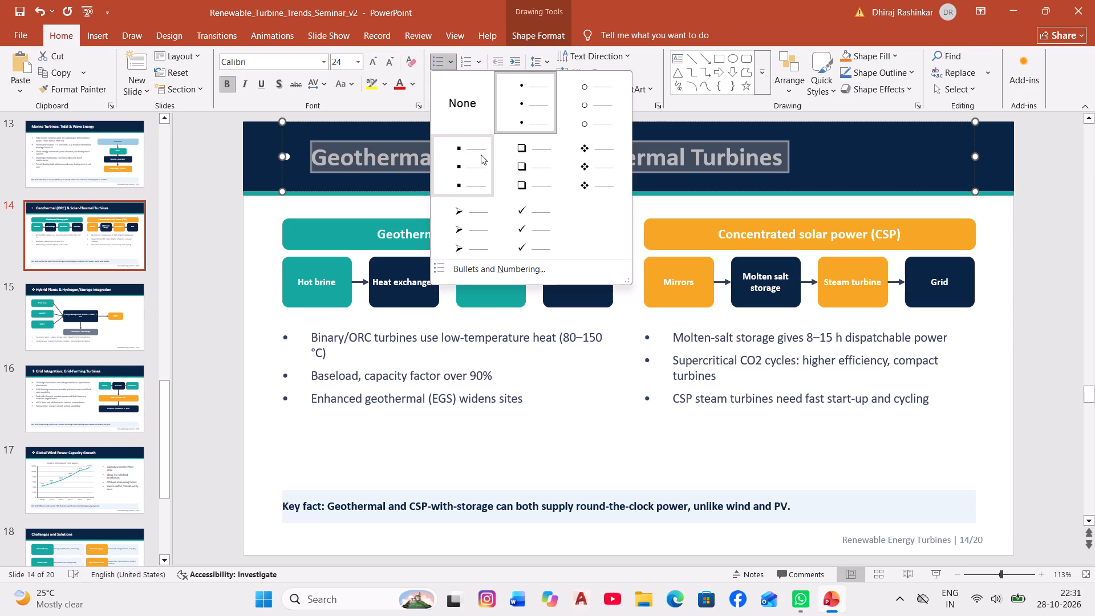
{"action": "left_click", "coordinate": [583, 157]}
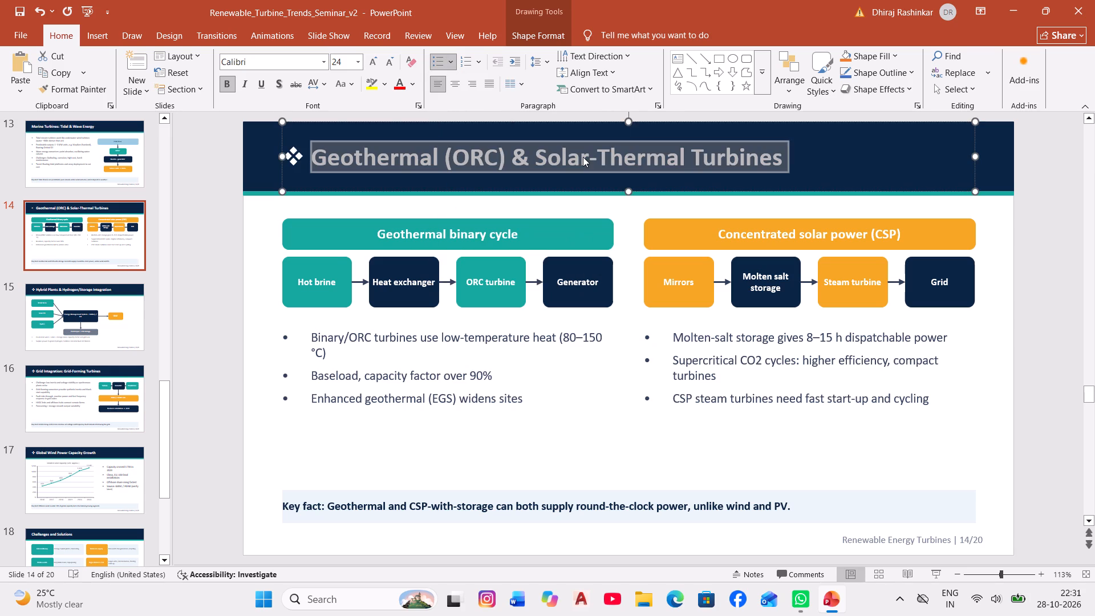
Add a four-diamond bullet to the title of the Marine Turbines: Tidal & Wave Energy slide.
{"action": "scroll", "coordinate": [455, 184], "scroll_direction": "up", "scroll_amount": 3}
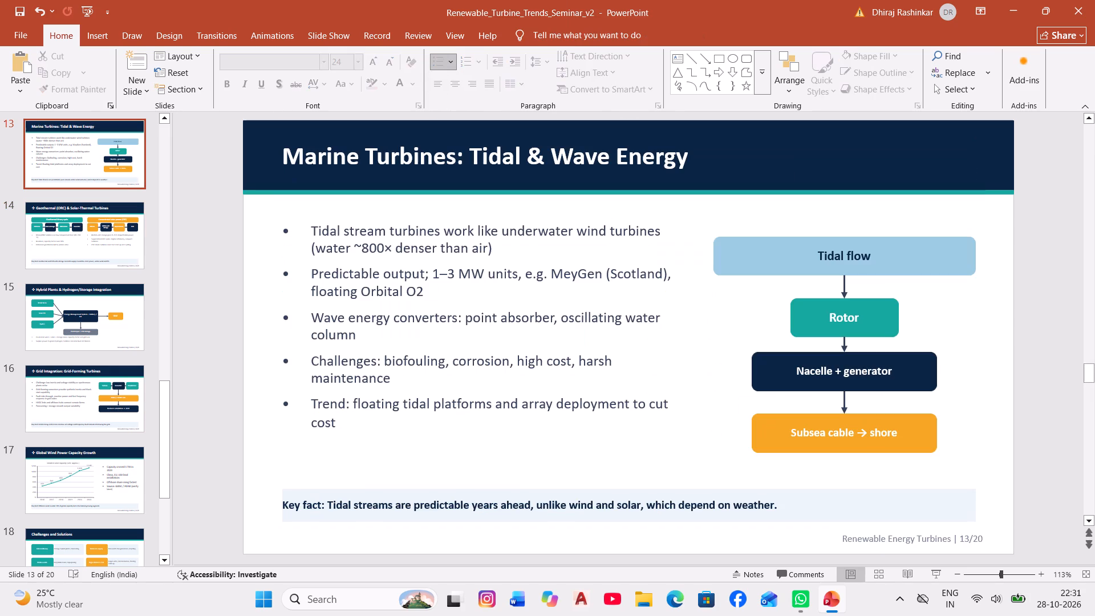
{"action": "left_click_drag", "start_coordinate": [290, 153], "coordinate": [293, 153]}
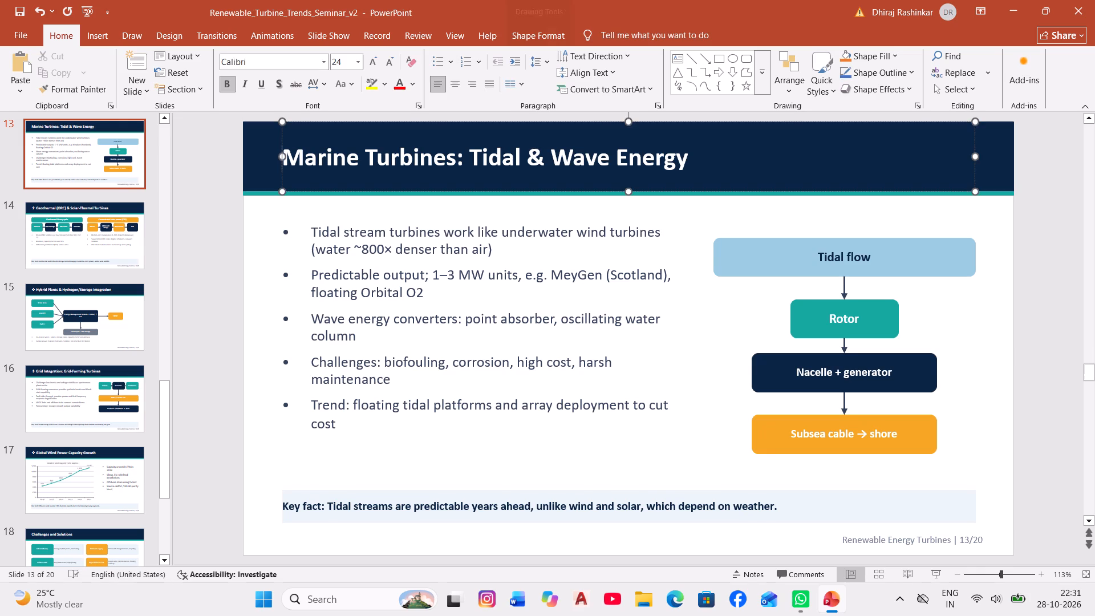
{"action": "left_click_drag", "start_coordinate": [293, 153], "coordinate": [664, 156]}
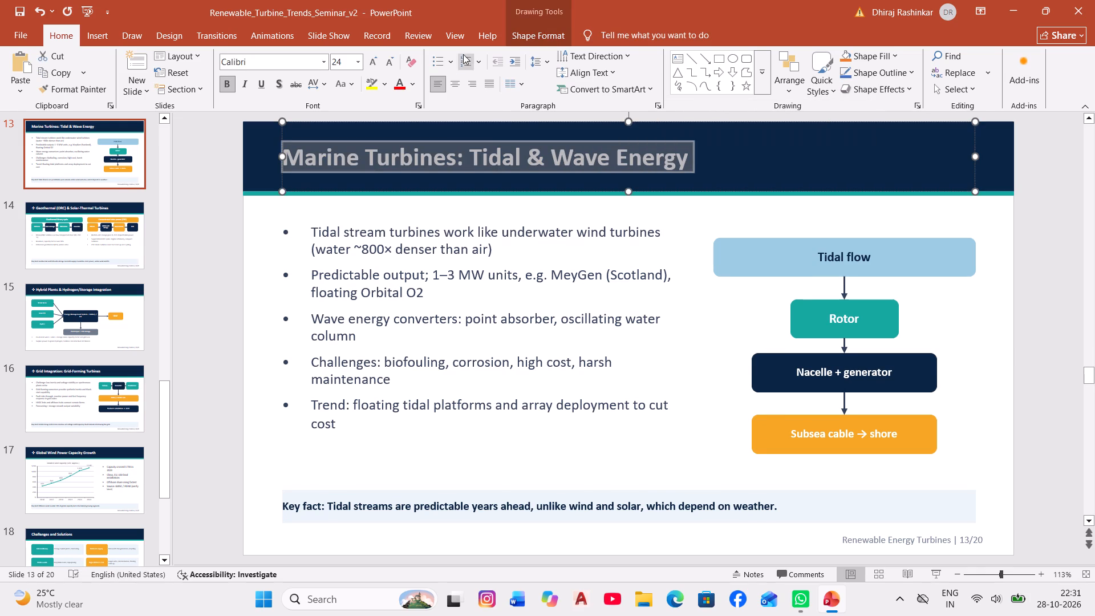
{"action": "left_click", "coordinate": [451, 62]}
{"action": "left_click", "coordinate": [531, 157]}
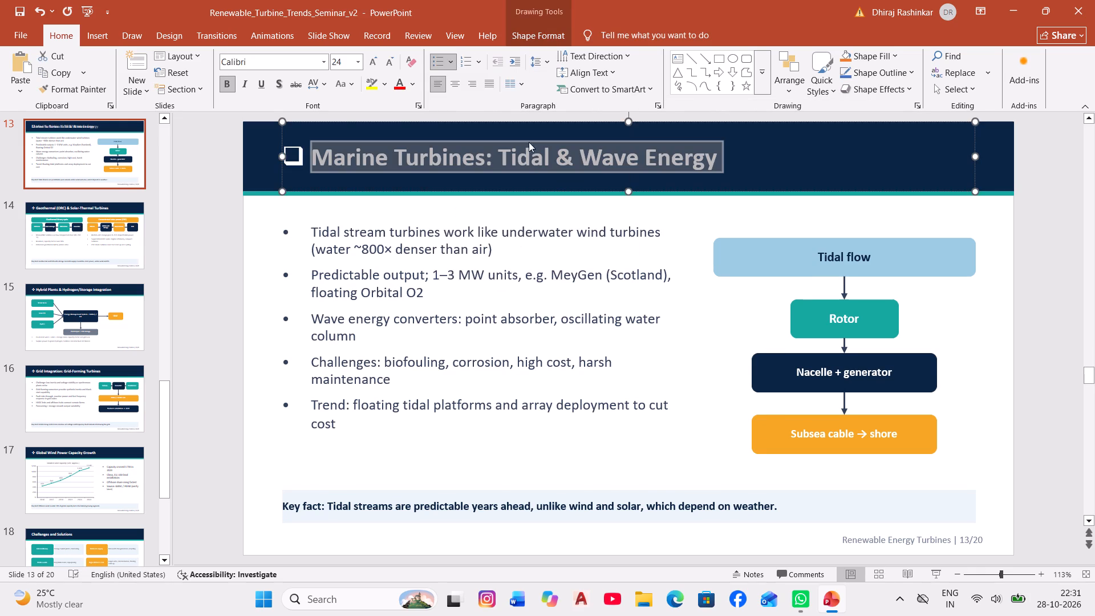
{"action": "left_click", "coordinate": [453, 67]}
{"action": "left_click", "coordinate": [582, 185]}
Add a four-diamond bullet to the title of the Pumped Storage & Variable-Speed Hydro slide.
{"action": "scroll", "coordinate": [518, 238], "scroll_direction": "up", "scroll_amount": 1}
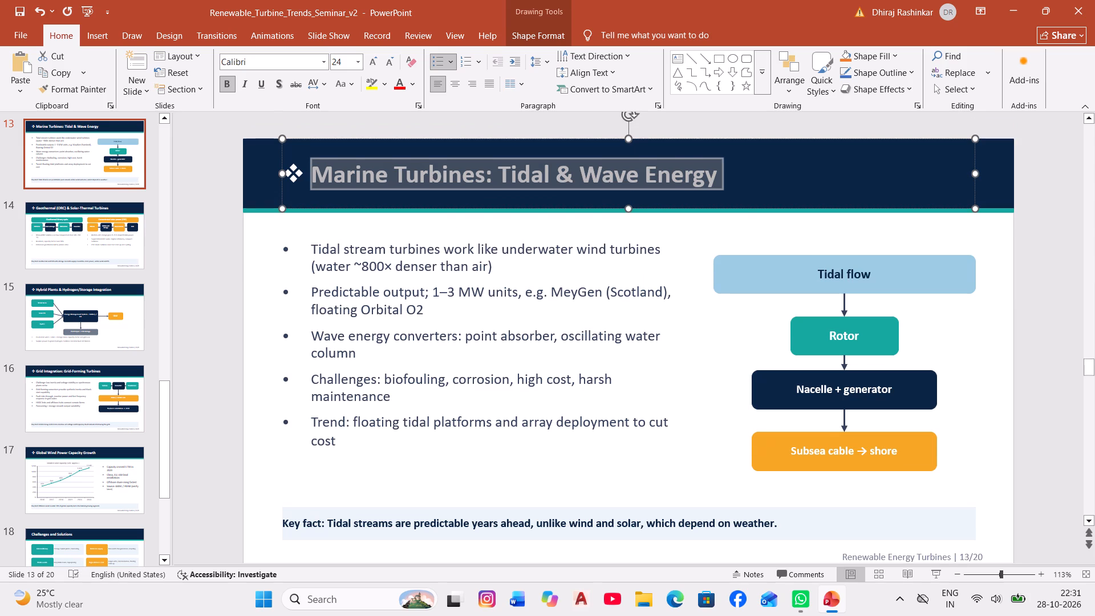
{"action": "scroll", "coordinate": [518, 236], "scroll_direction": "up", "scroll_amount": 2}
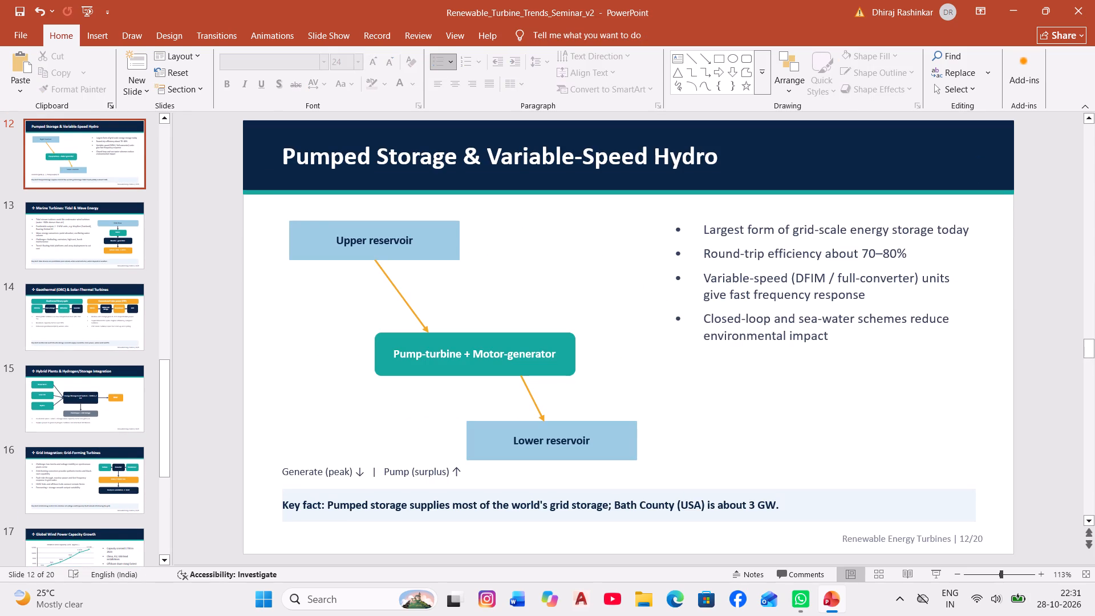
{"action": "left_click_drag", "start_coordinate": [287, 153], "coordinate": [795, 132]}
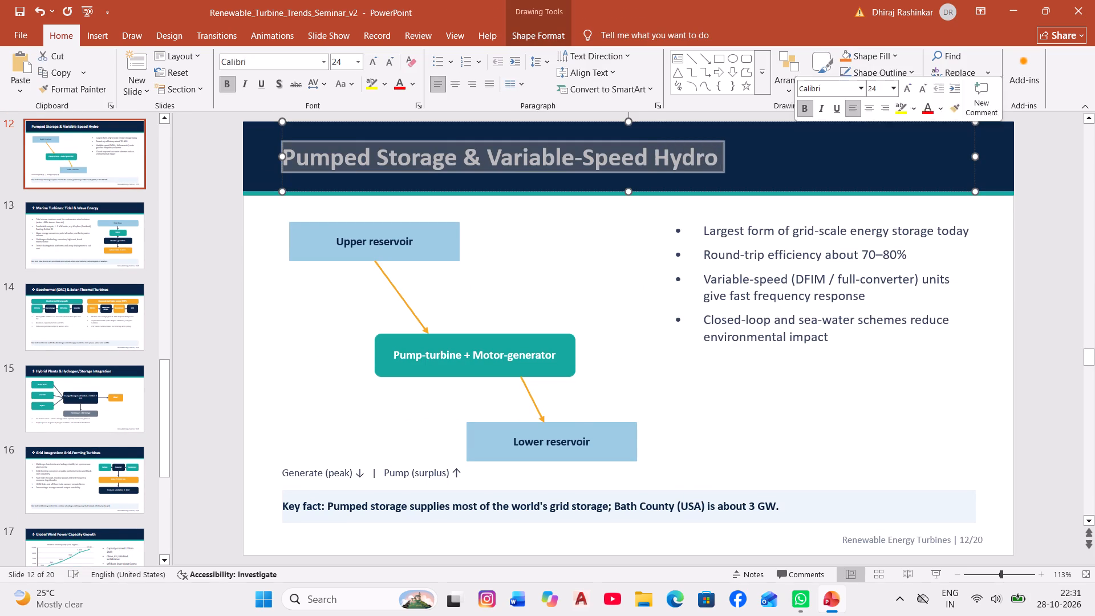
{"action": "left_click", "coordinate": [449, 56]}
{"action": "left_click", "coordinate": [568, 147]}
Add a four-diamond bullet to the title of the Hydro Turbines: Types & Selection slide.
{"action": "scroll", "coordinate": [549, 199], "scroll_direction": "up", "scroll_amount": 2}
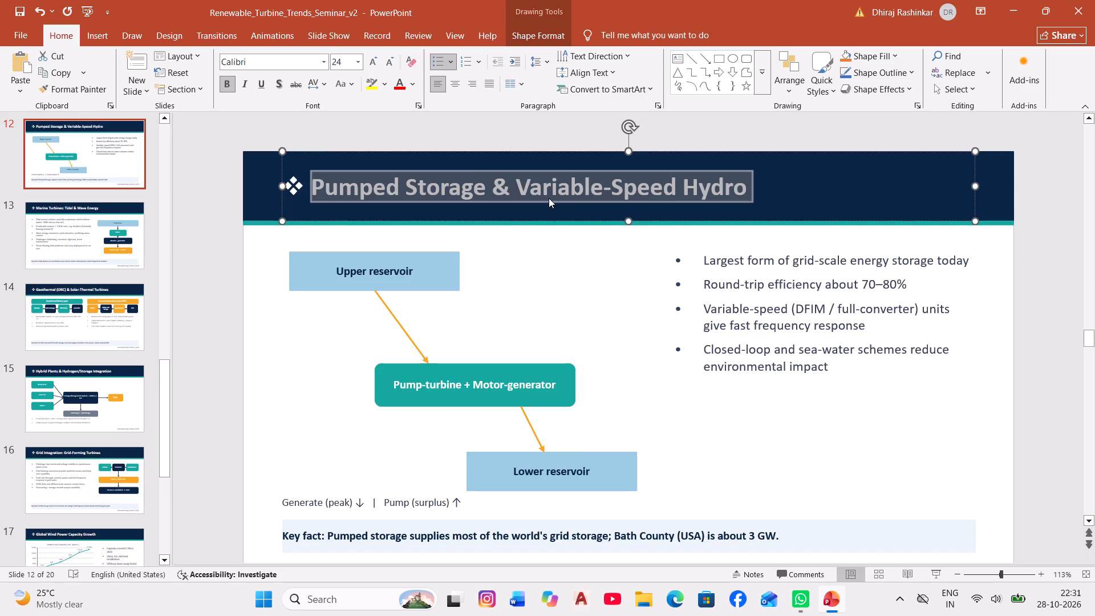
{"action": "scroll", "coordinate": [549, 198], "scroll_direction": "up", "scroll_amount": 1}
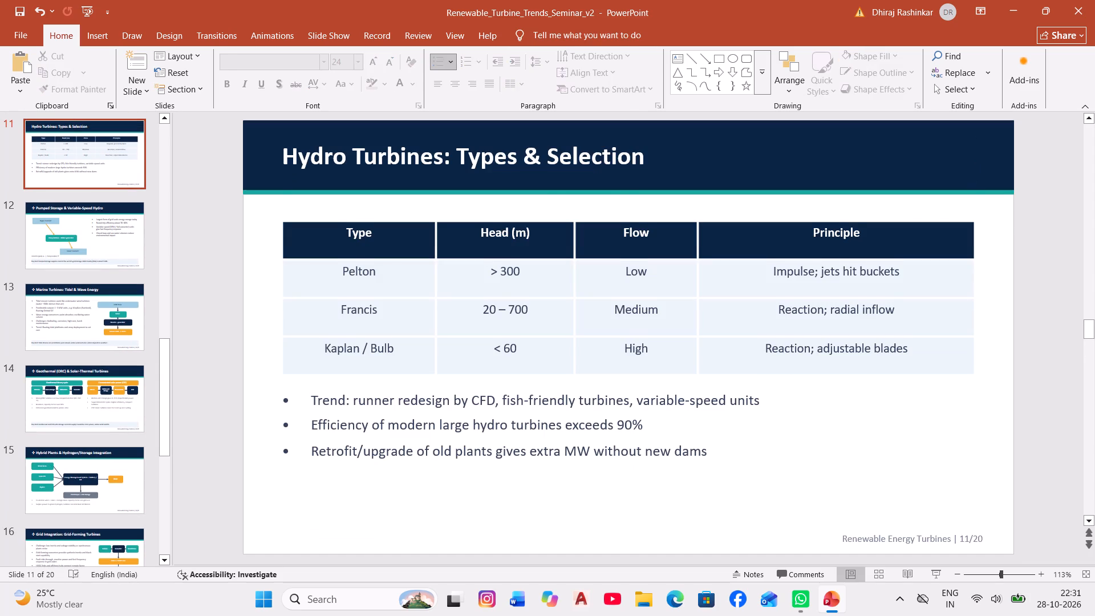
{"action": "left_click_drag", "start_coordinate": [286, 154], "coordinate": [784, 122]}
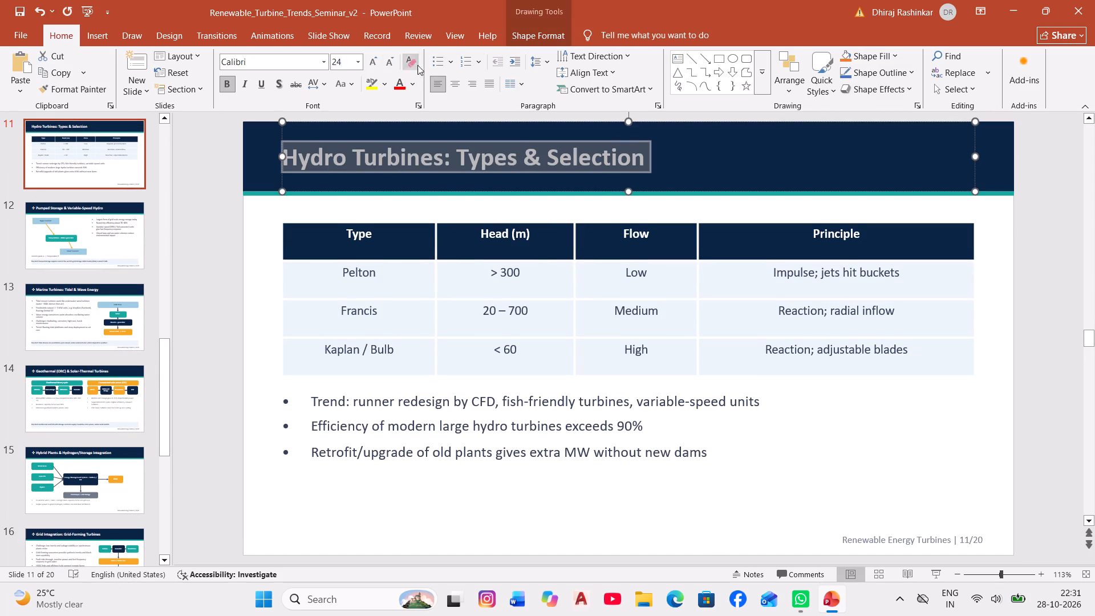
{"action": "left_click", "coordinate": [450, 58]}
{"action": "left_click", "coordinate": [572, 149]}
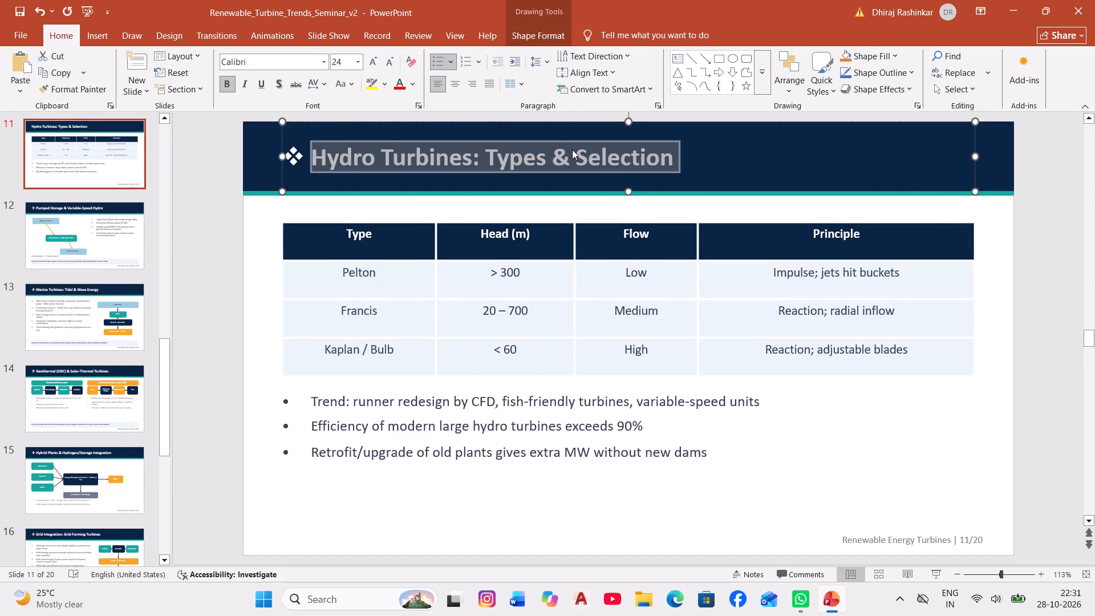
Examine the titles and body lists of the Trend 1 to Trend 5 slides against the neighbouring slides.
{"action": "scroll", "coordinate": [535, 238], "scroll_direction": "up", "scroll_amount": 3}
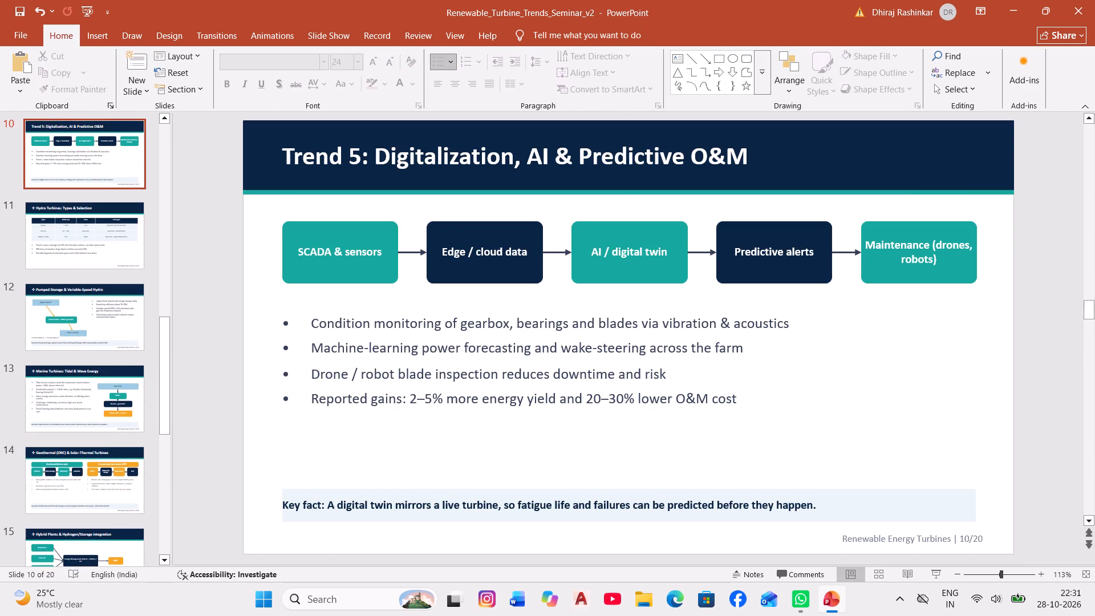
{"action": "left_click_drag", "start_coordinate": [297, 152], "coordinate": [842, 111]}
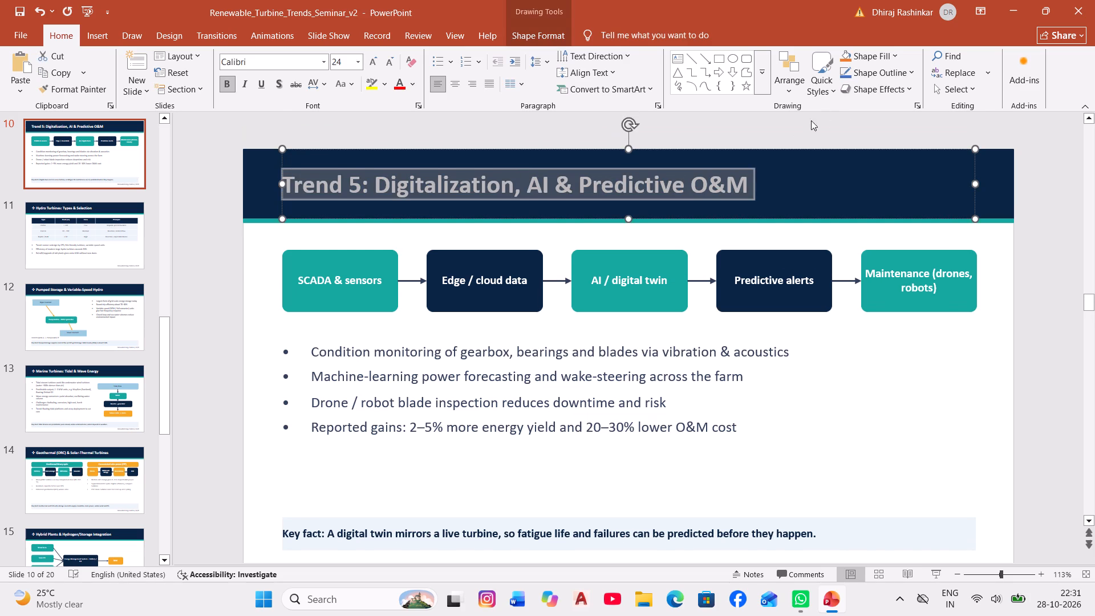
{"action": "scroll", "coordinate": [671, 165], "scroll_direction": "up", "scroll_amount": 3}
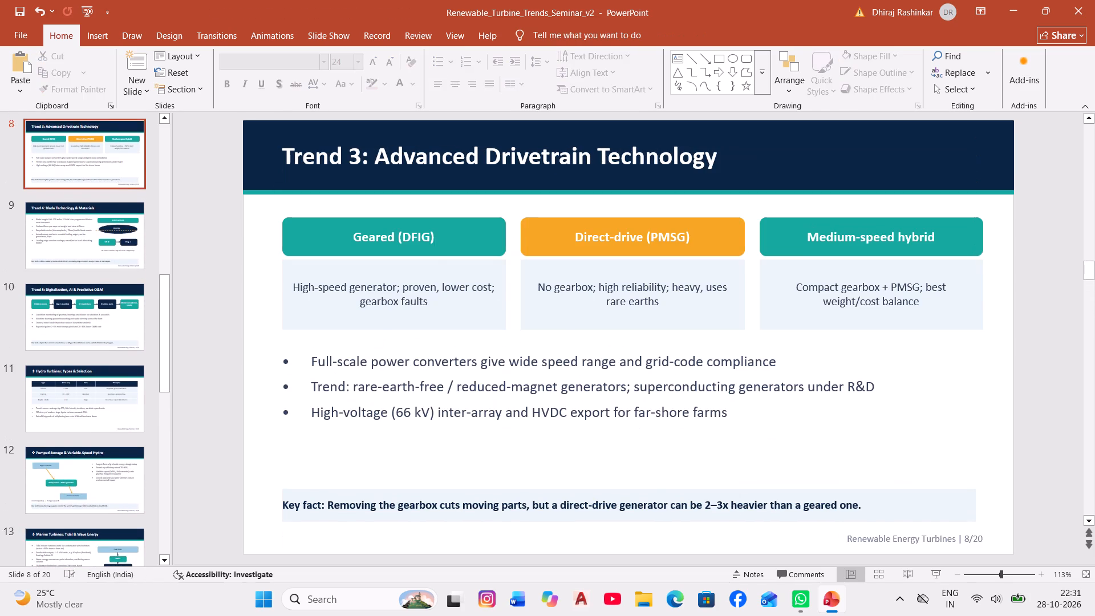
{"action": "scroll", "coordinate": [671, 155], "scroll_direction": "up", "scroll_amount": 2}
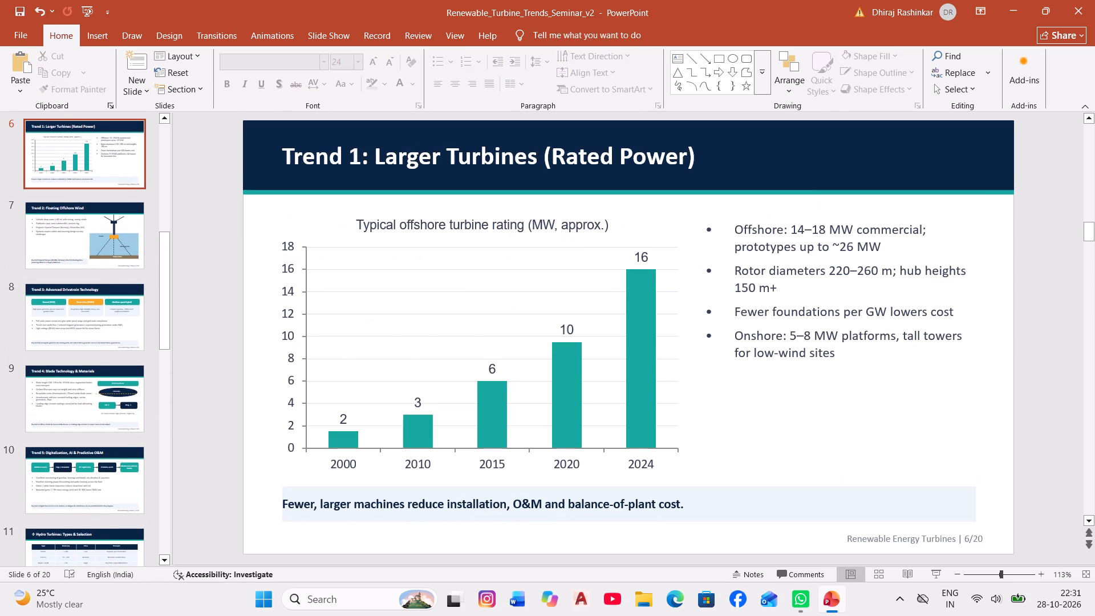
{"action": "scroll", "coordinate": [671, 153], "scroll_direction": "up", "scroll_amount": 1}
{"action": "scroll", "coordinate": [671, 153], "scroll_direction": "down", "scroll_amount": 1}
{"action": "scroll", "coordinate": [671, 153], "scroll_direction": "up", "scroll_amount": 1}
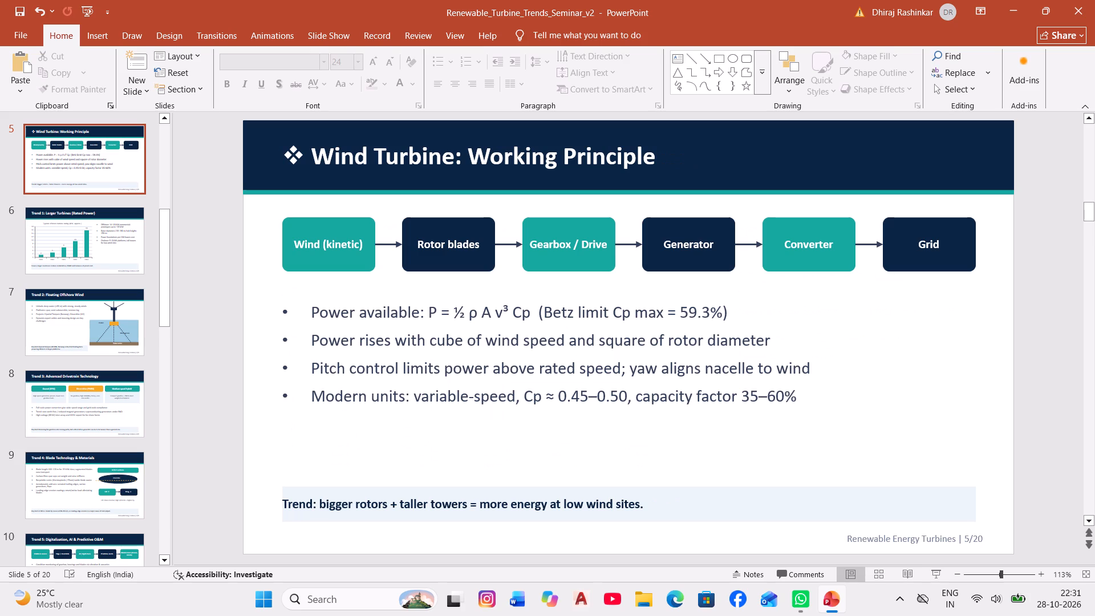
{"action": "scroll", "coordinate": [671, 152], "scroll_direction": "up", "scroll_amount": 1}
{"action": "scroll", "coordinate": [671, 152], "scroll_direction": "down", "scroll_amount": 2}
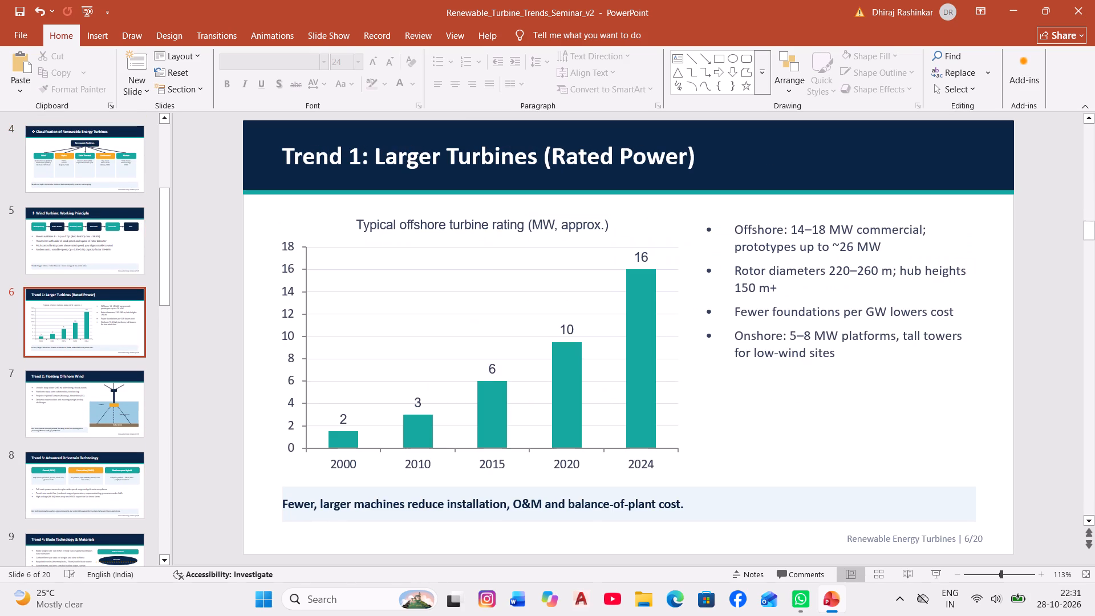
{"action": "scroll", "coordinate": [671, 151], "scroll_direction": "up", "scroll_amount": 1}
{"action": "scroll", "coordinate": [671, 151], "scroll_direction": "down", "scroll_amount": 4}
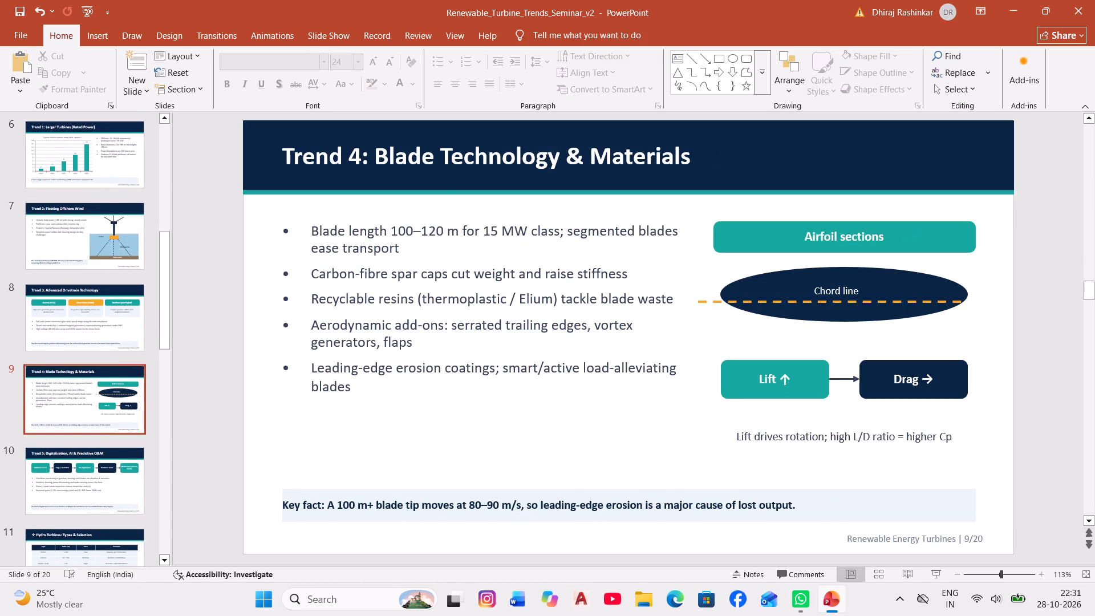
{"action": "scroll", "coordinate": [671, 147], "scroll_direction": "down", "scroll_amount": 2}
{"action": "scroll", "coordinate": [671, 147], "scroll_direction": "up", "scroll_amount": 1}
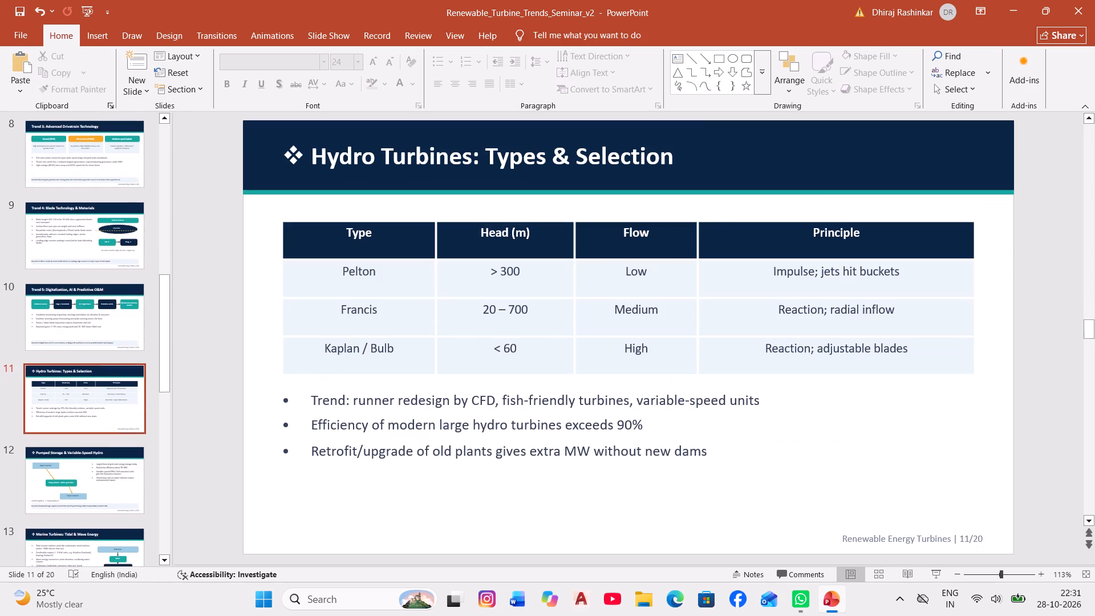
Add a four-diamond bullet to the title of the Contents slide.
{"action": "scroll", "coordinate": [671, 147], "scroll_direction": "up", "scroll_amount": 5}
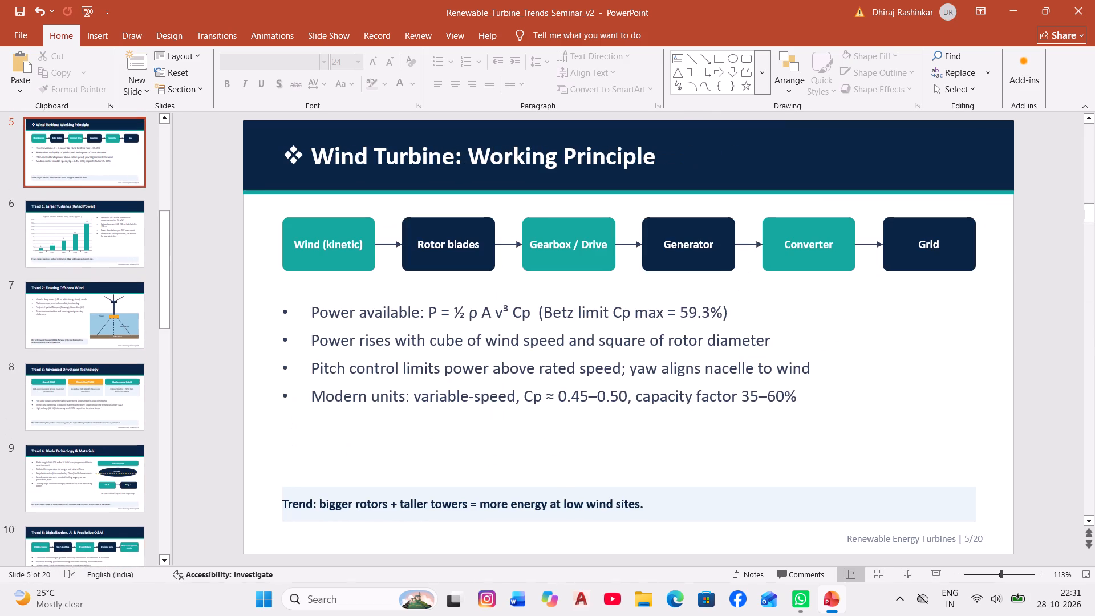
{"action": "scroll", "coordinate": [672, 139], "scroll_direction": "up", "scroll_amount": 6}
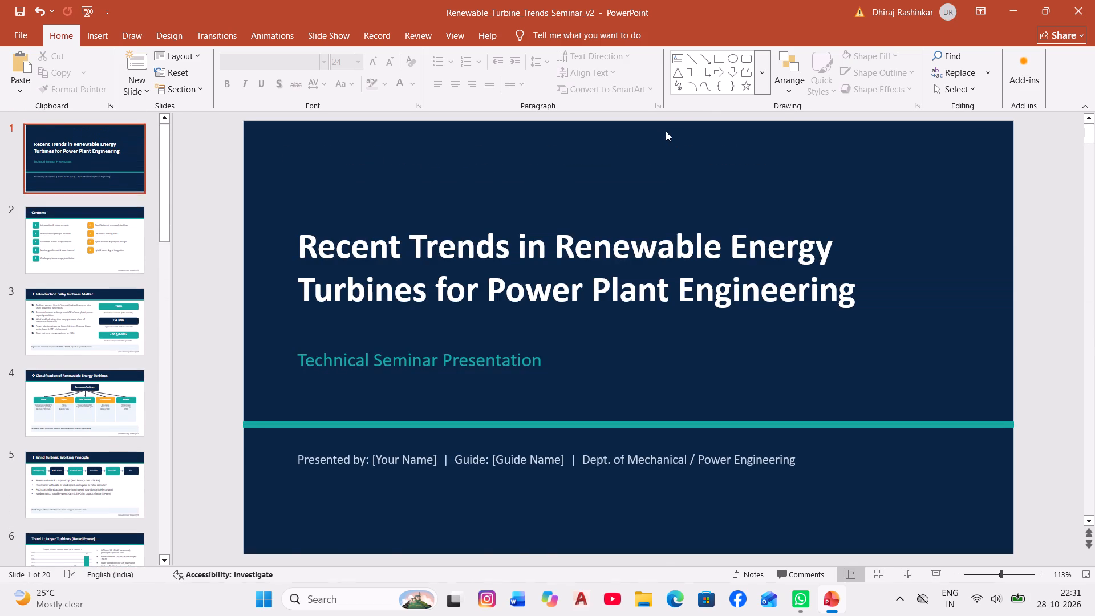
{"action": "scroll", "coordinate": [665, 131], "scroll_direction": "down", "scroll_amount": 1}
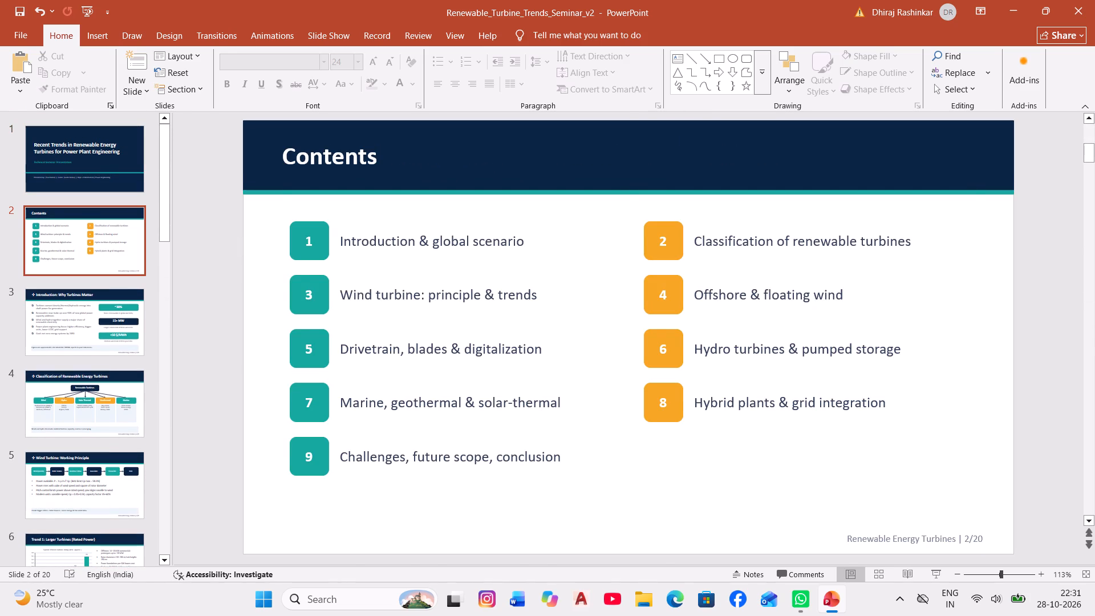
{"action": "left_click_drag", "start_coordinate": [285, 154], "coordinate": [477, 149]}
{"action": "right_click", "coordinate": [477, 146]}
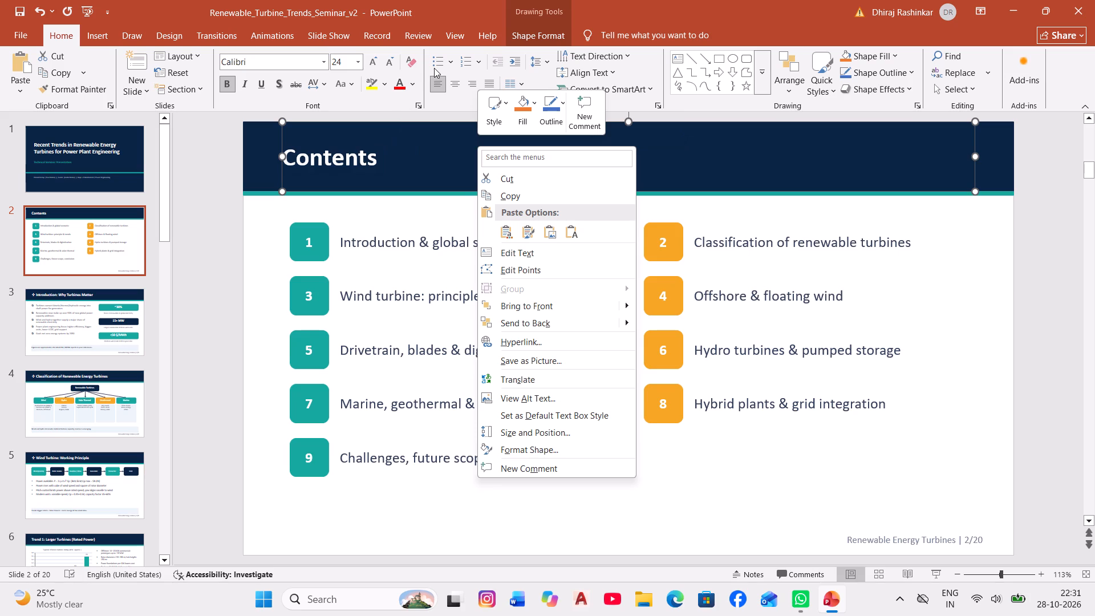
{"action": "left_click", "coordinate": [450, 60]}
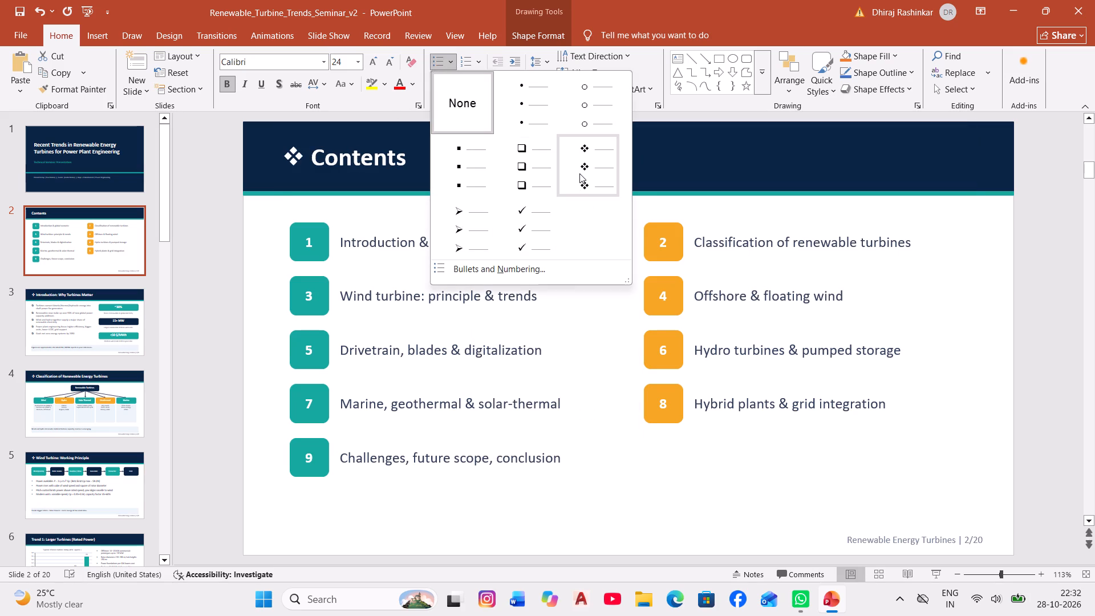
{"action": "left_click", "coordinate": [580, 173]}
Compare title bullets, list markers and body text size on the slides from Contents to Trend 1.
{"action": "scroll", "coordinate": [520, 178], "scroll_direction": "down", "scroll_amount": 1}
{"action": "scroll", "coordinate": [520, 178], "scroll_direction": "up", "scroll_amount": 1}
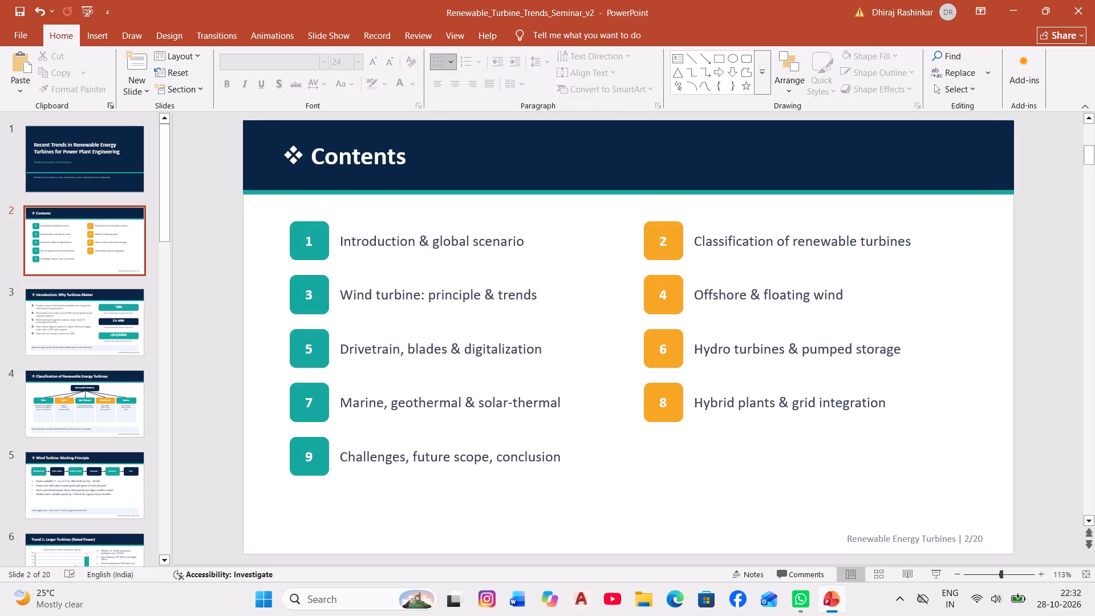
{"action": "scroll", "coordinate": [520, 176], "scroll_direction": "down", "scroll_amount": 1}
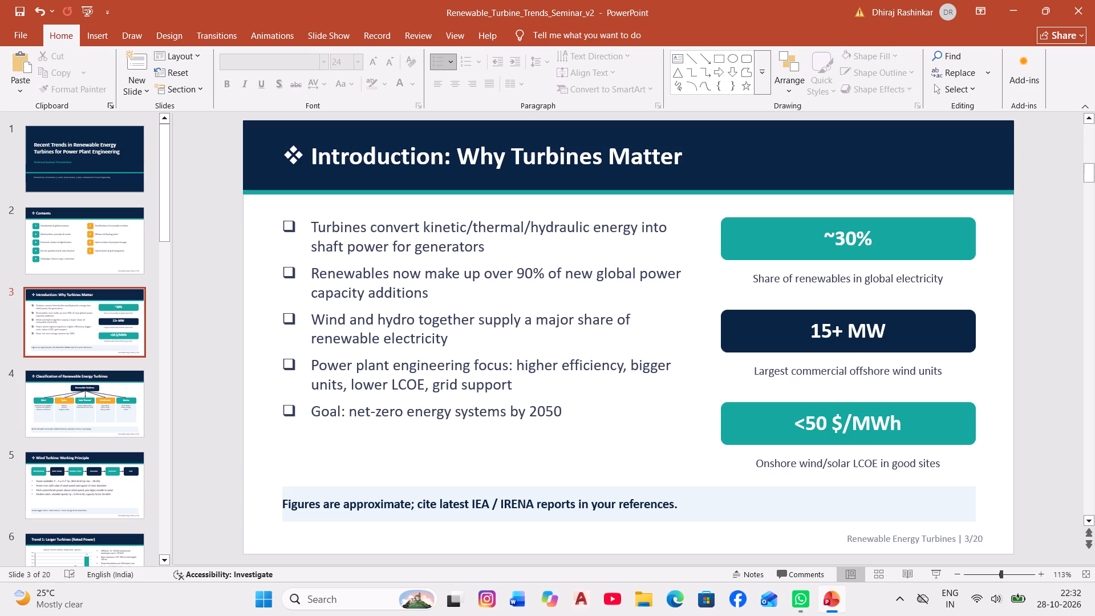
{"action": "scroll", "coordinate": [632, 232], "scroll_direction": "down", "scroll_amount": 1}
{"action": "scroll", "coordinate": [631, 229], "scroll_direction": "up", "scroll_amount": 1}
{"action": "scroll", "coordinate": [670, 282], "scroll_direction": "down", "scroll_amount": 1}
{"action": "scroll", "coordinate": [675, 288], "scroll_direction": "up", "scroll_amount": 1}
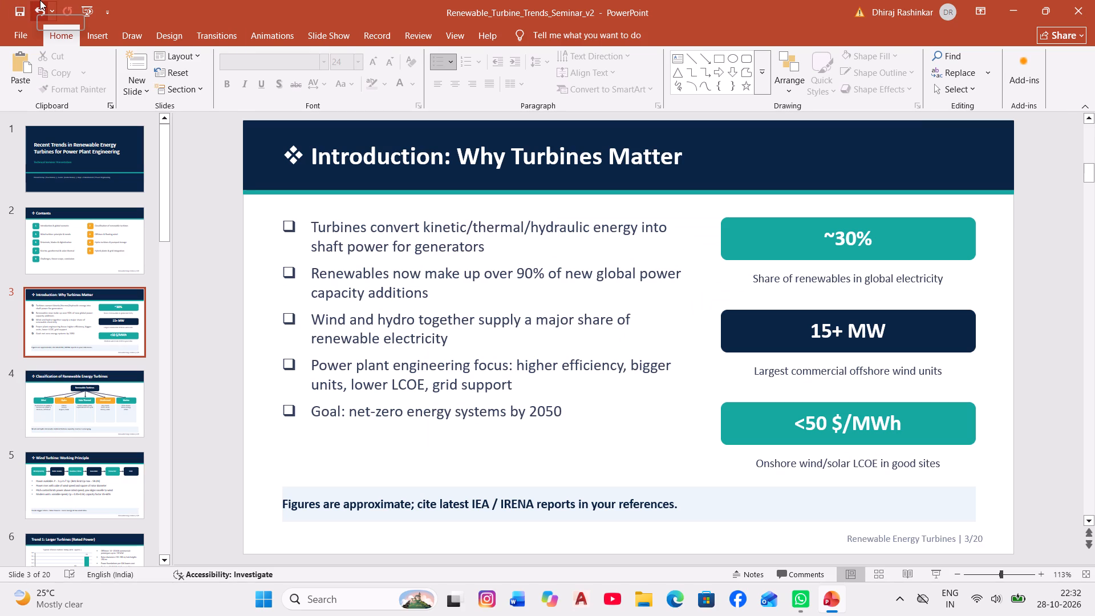
{"action": "scroll", "coordinate": [1094, 277], "scroll_direction": "down", "scroll_amount": 2}
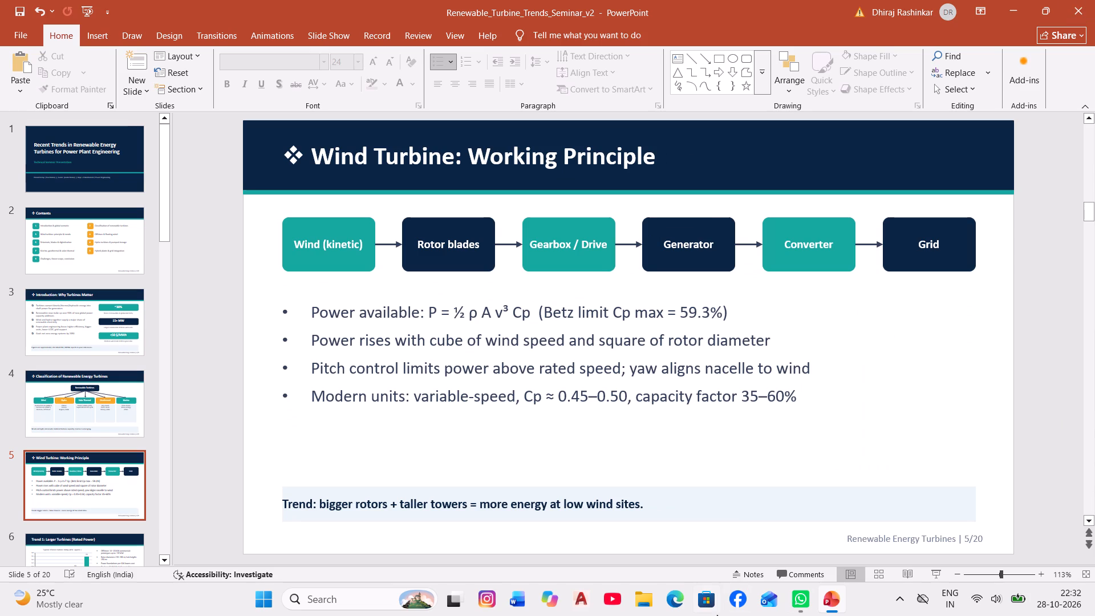
{"action": "scroll", "coordinate": [668, 615], "scroll_direction": "down", "scroll_amount": 2}
{"action": "scroll", "coordinate": [711, 351], "scroll_direction": "down", "scroll_amount": 1}
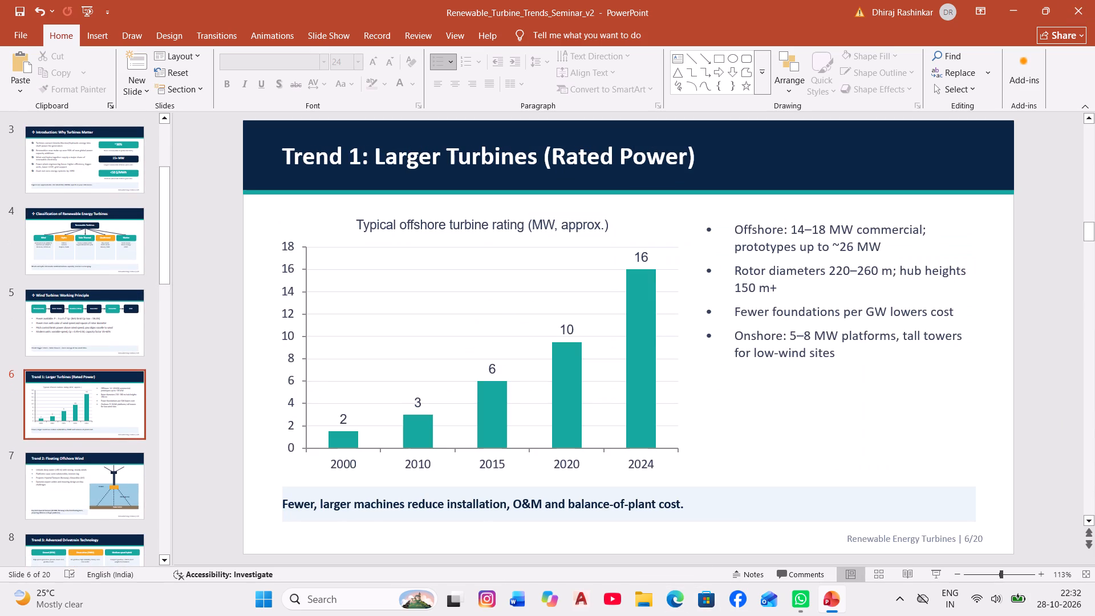
{"action": "scroll", "coordinate": [748, 310], "scroll_direction": "up", "scroll_amount": 4}
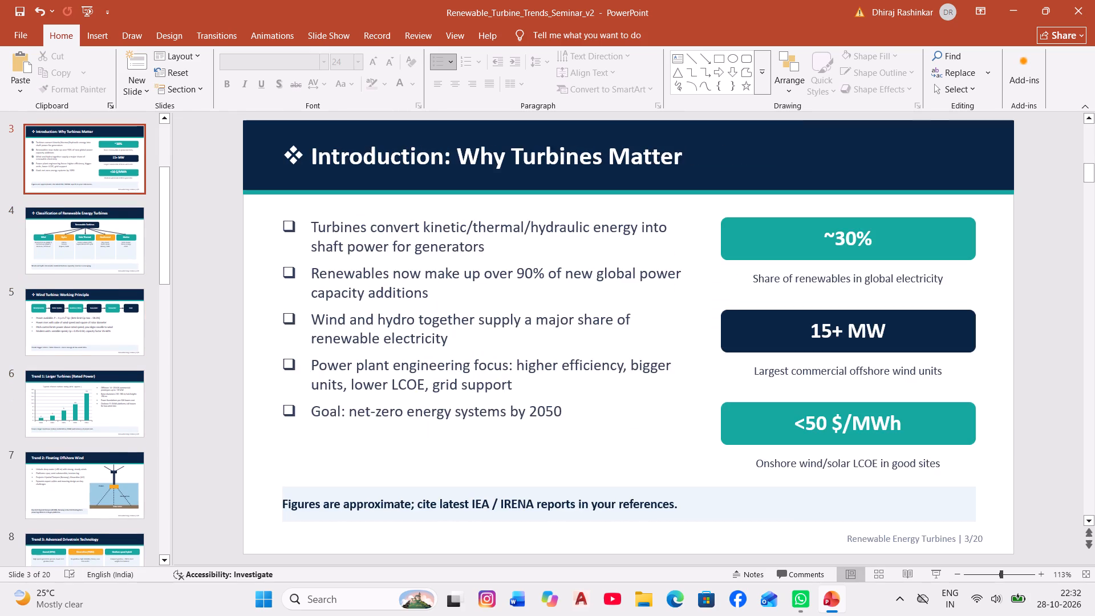
{"action": "scroll", "coordinate": [749, 309], "scroll_direction": "up", "scroll_amount": 1}
{"action": "scroll", "coordinate": [749, 309], "scroll_direction": "down", "scroll_amount": 2}
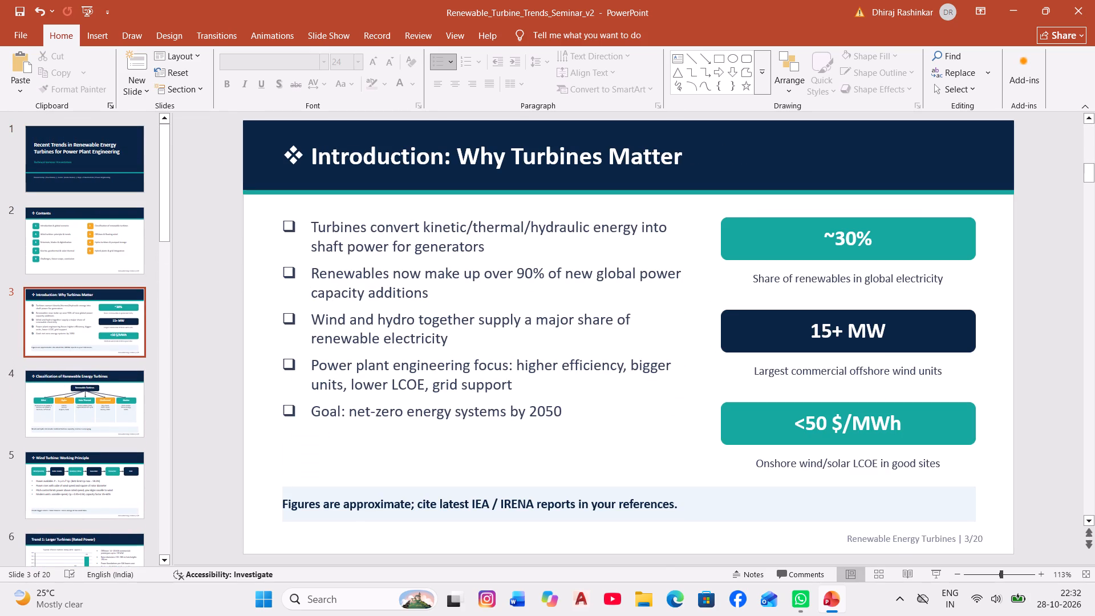
{"action": "left_click_drag", "start_coordinate": [382, 275], "coordinate": [453, 286]}
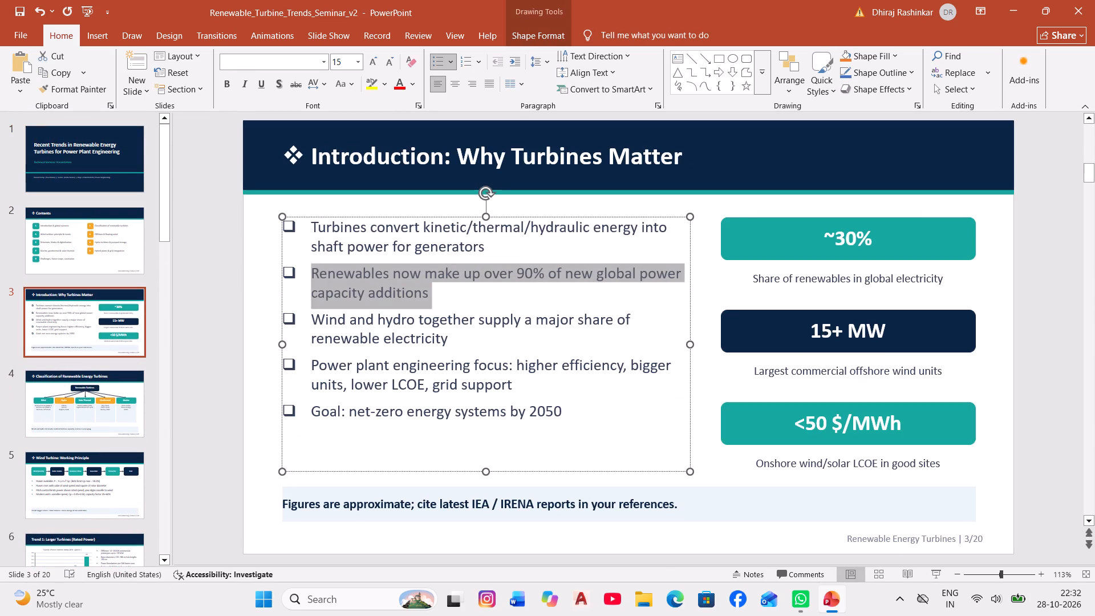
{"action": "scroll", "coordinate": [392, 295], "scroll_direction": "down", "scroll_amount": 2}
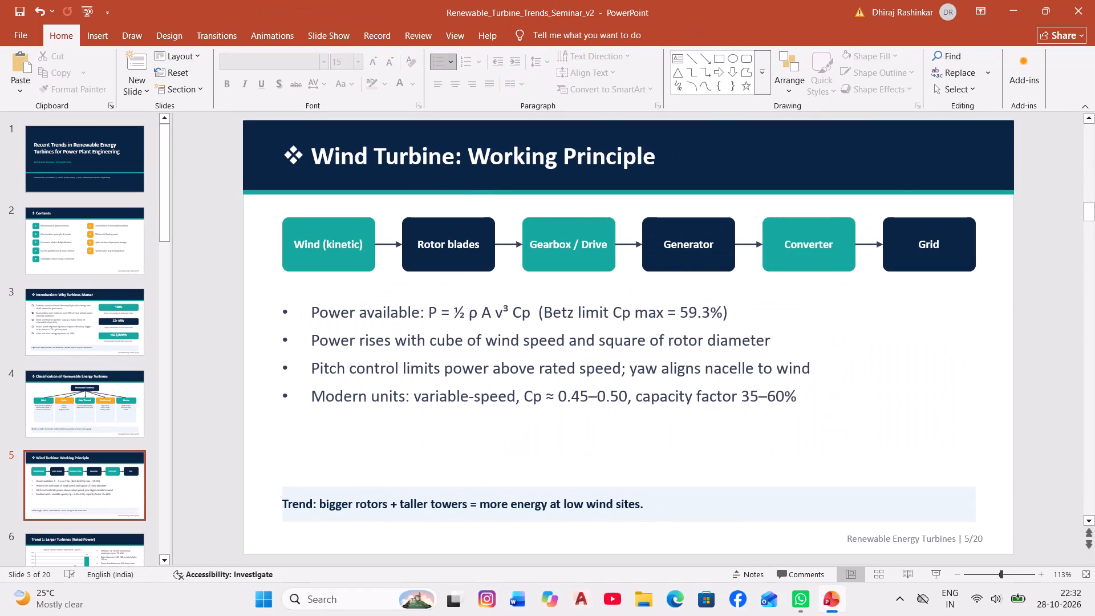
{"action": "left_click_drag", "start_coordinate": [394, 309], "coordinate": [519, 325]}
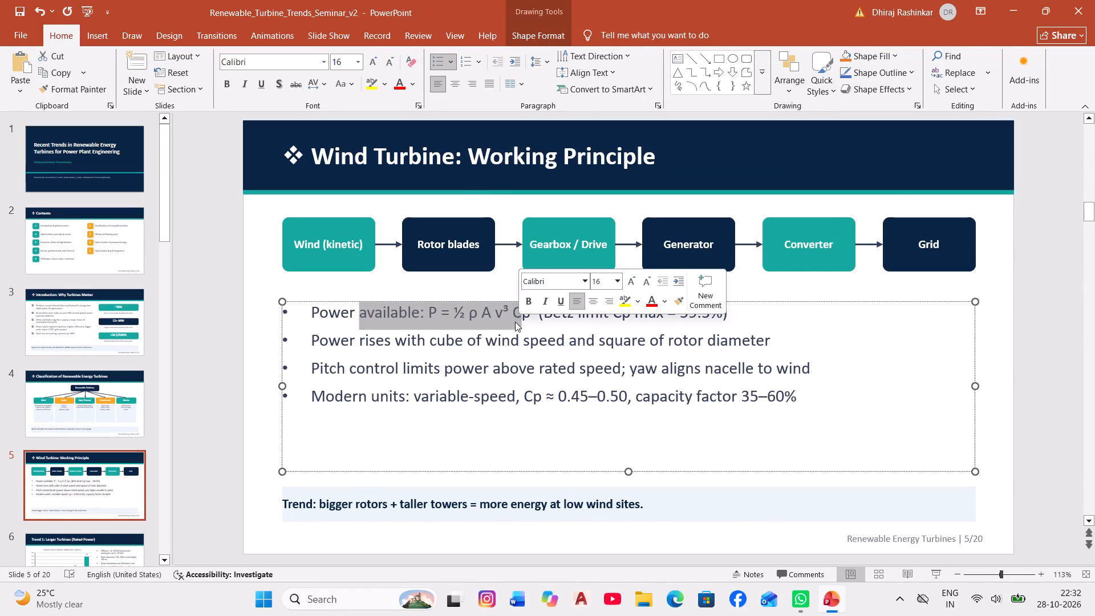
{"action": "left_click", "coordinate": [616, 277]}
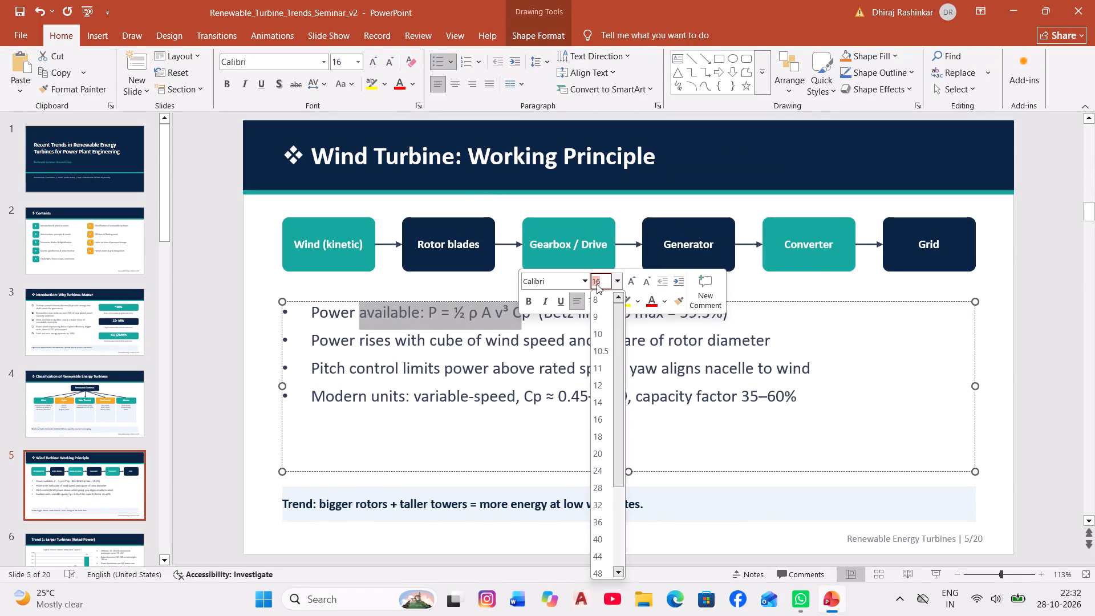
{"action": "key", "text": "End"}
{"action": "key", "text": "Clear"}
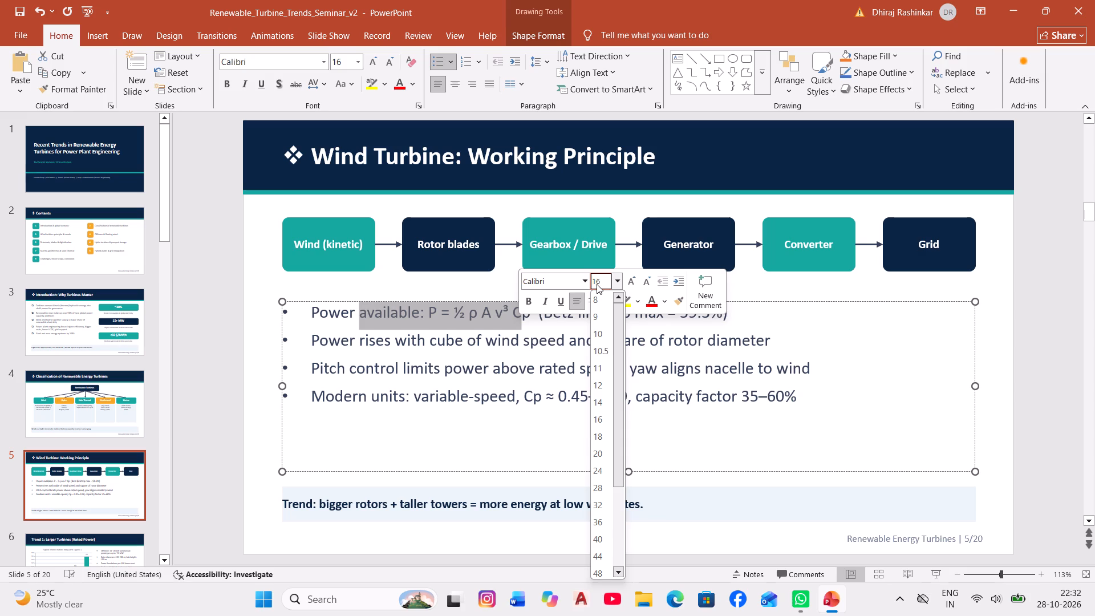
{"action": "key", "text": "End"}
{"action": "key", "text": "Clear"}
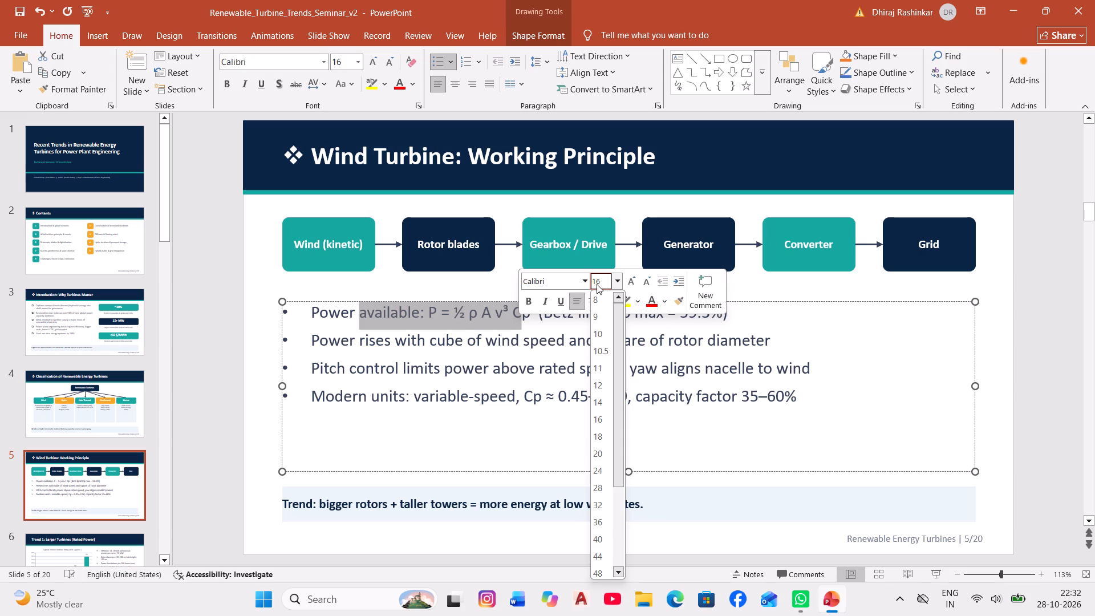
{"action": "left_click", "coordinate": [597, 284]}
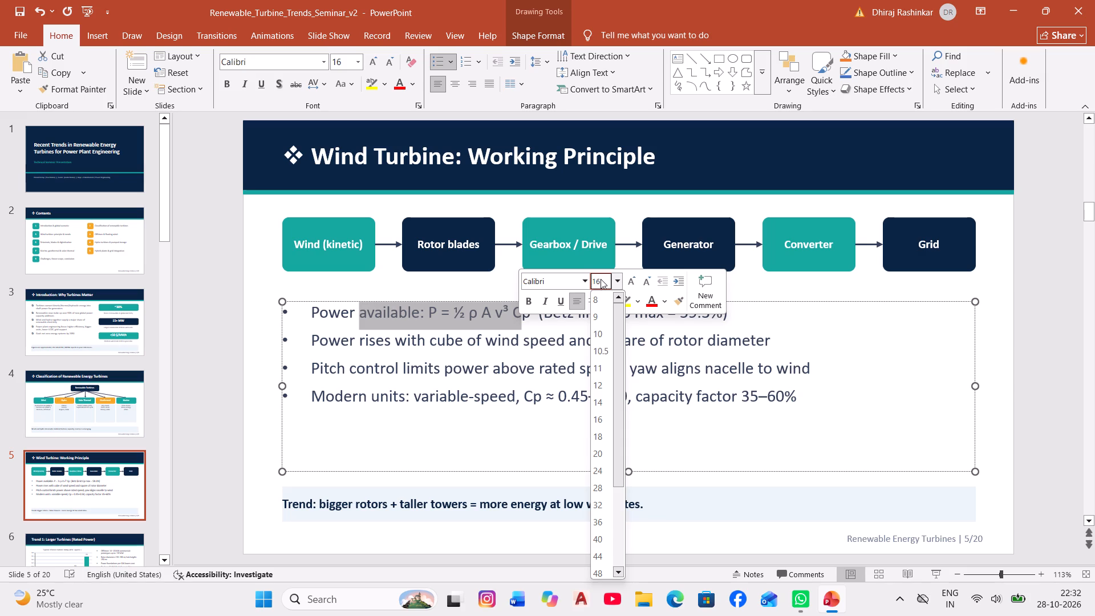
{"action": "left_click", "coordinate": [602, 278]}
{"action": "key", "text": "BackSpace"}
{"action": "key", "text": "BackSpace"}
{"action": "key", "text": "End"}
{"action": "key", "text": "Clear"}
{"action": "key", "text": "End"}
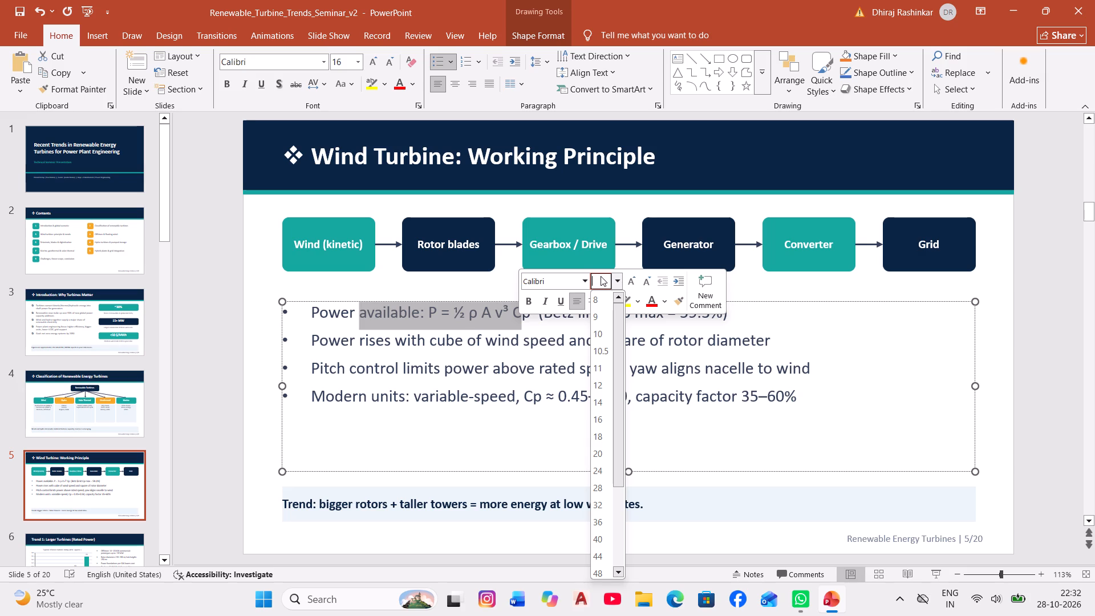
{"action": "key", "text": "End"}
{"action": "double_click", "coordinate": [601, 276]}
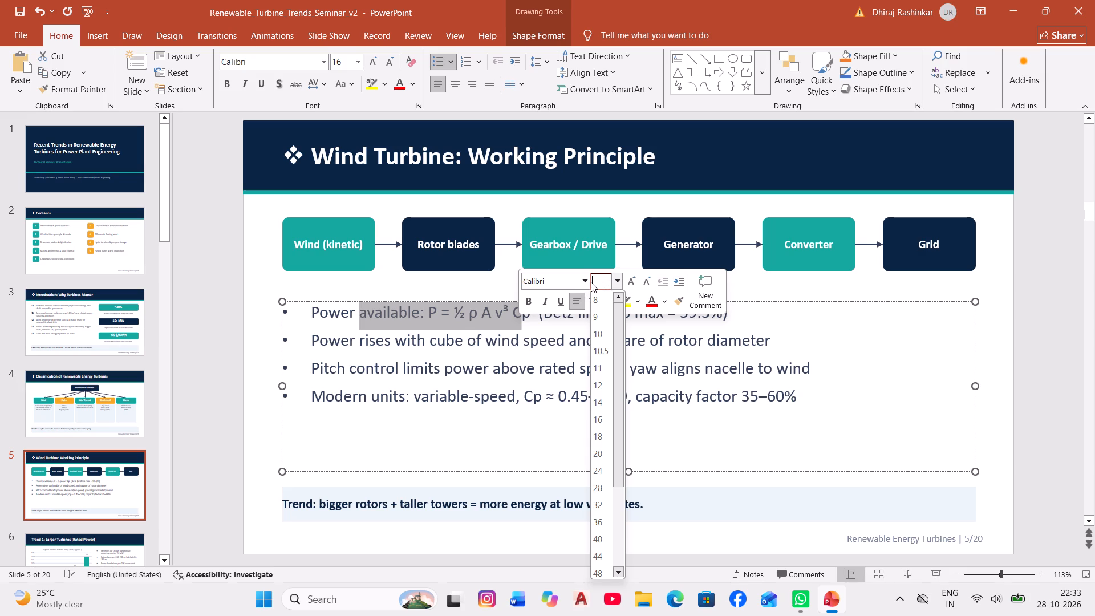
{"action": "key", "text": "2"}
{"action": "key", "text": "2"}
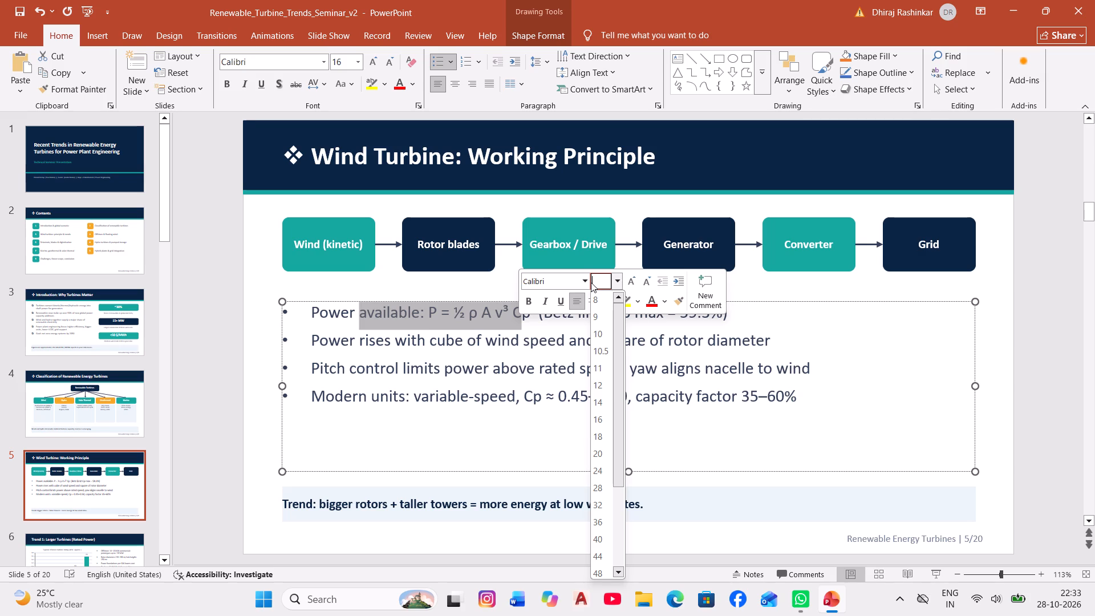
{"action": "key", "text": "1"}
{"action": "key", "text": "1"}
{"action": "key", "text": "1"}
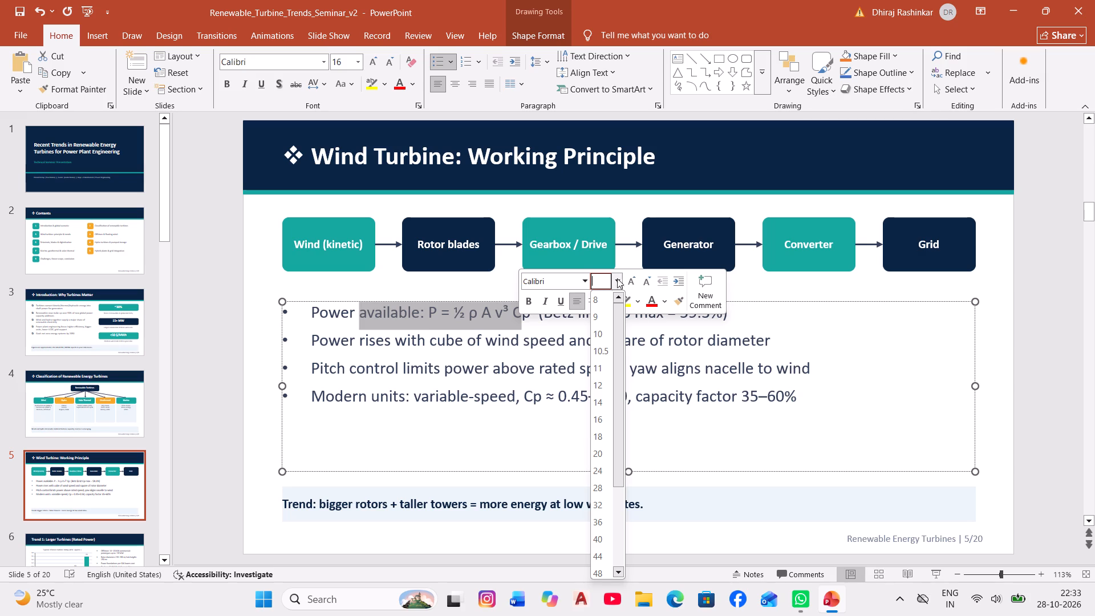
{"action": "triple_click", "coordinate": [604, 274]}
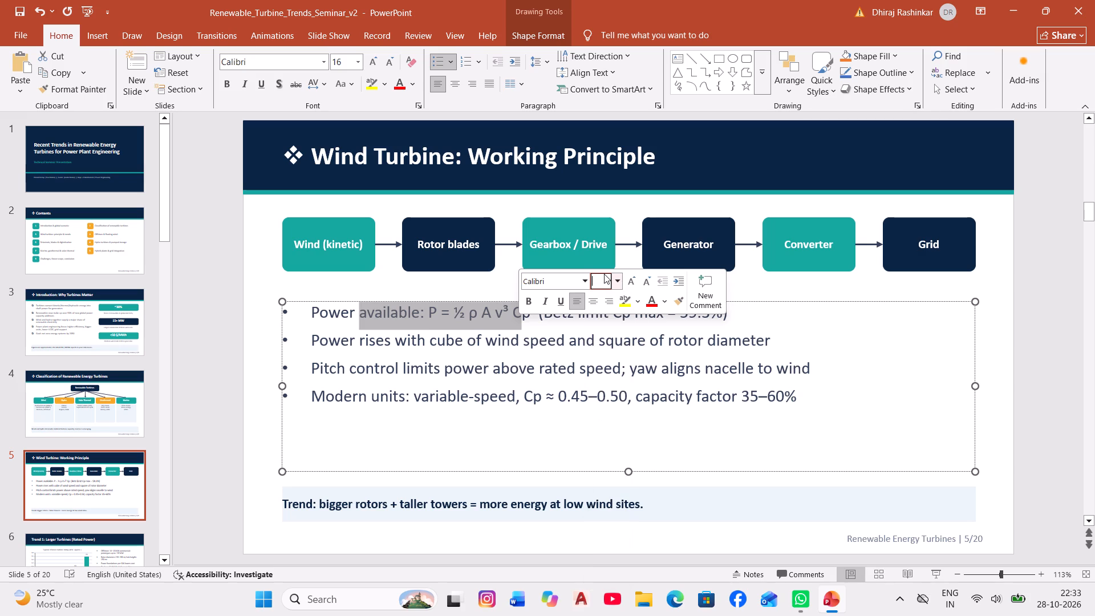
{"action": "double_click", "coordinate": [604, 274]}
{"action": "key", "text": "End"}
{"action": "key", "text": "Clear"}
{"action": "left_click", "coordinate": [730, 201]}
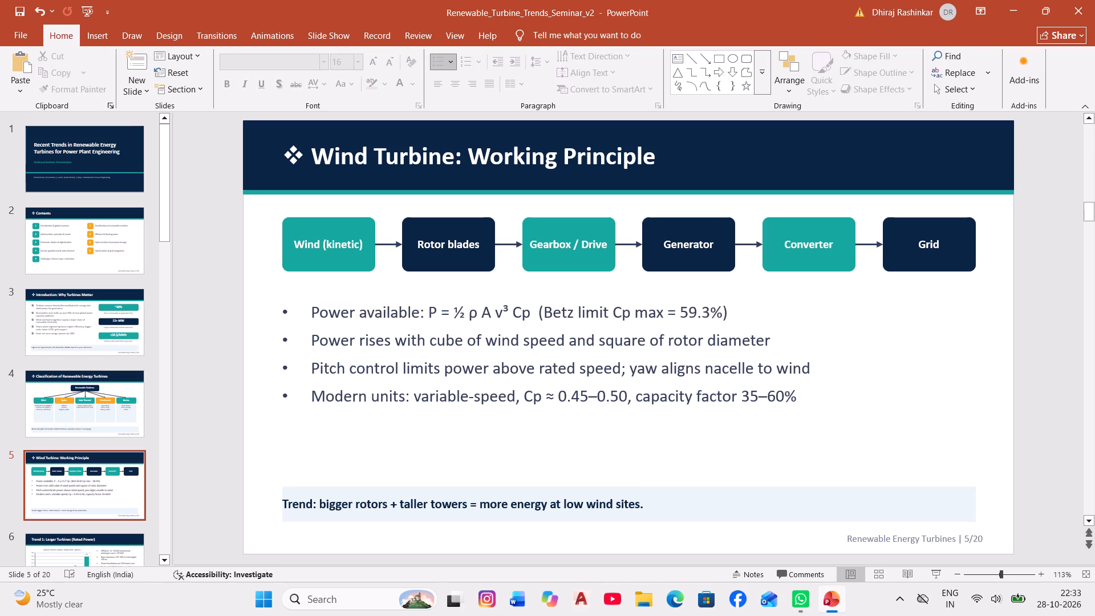
Set the font size of all four body list lines on the Wind Turbine: Working Principle slide to 15.
{"action": "left_click_drag", "start_coordinate": [312, 310], "coordinate": [1090, 609]}
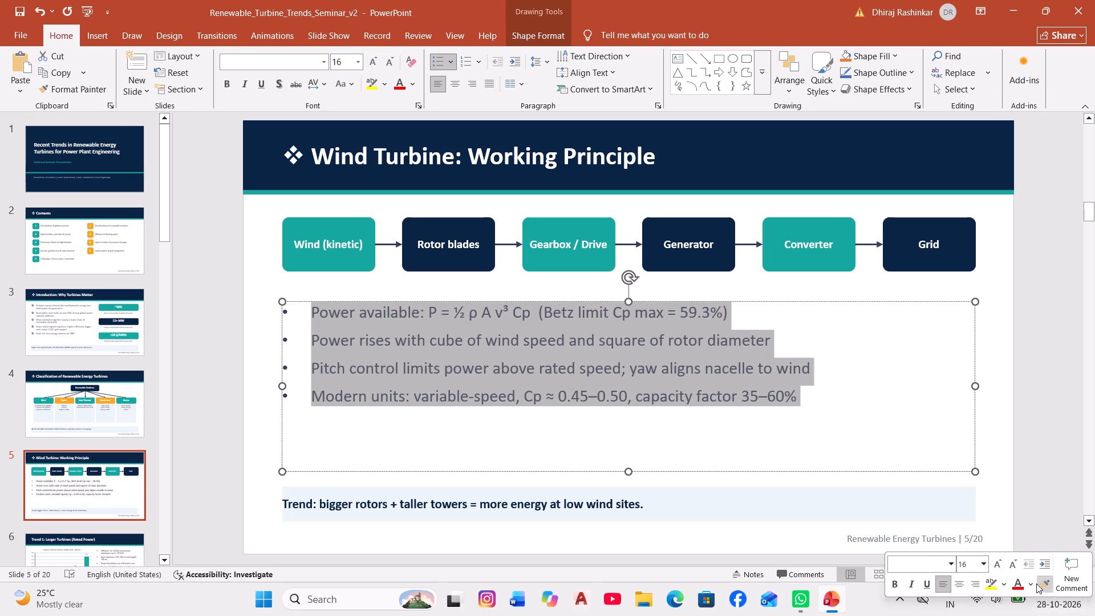
{"action": "left_click", "coordinate": [966, 564]}
{"action": "key", "text": "End"}
{"action": "key", "text": "End"}
{"action": "key", "text": "End"}
{"action": "key", "text": "End"}
{"action": "key", "text": "Clear"}
{"action": "key", "text": "BackSpace"}
{"action": "key", "text": "5"}
{"action": "key", "text": "BackSpace"}
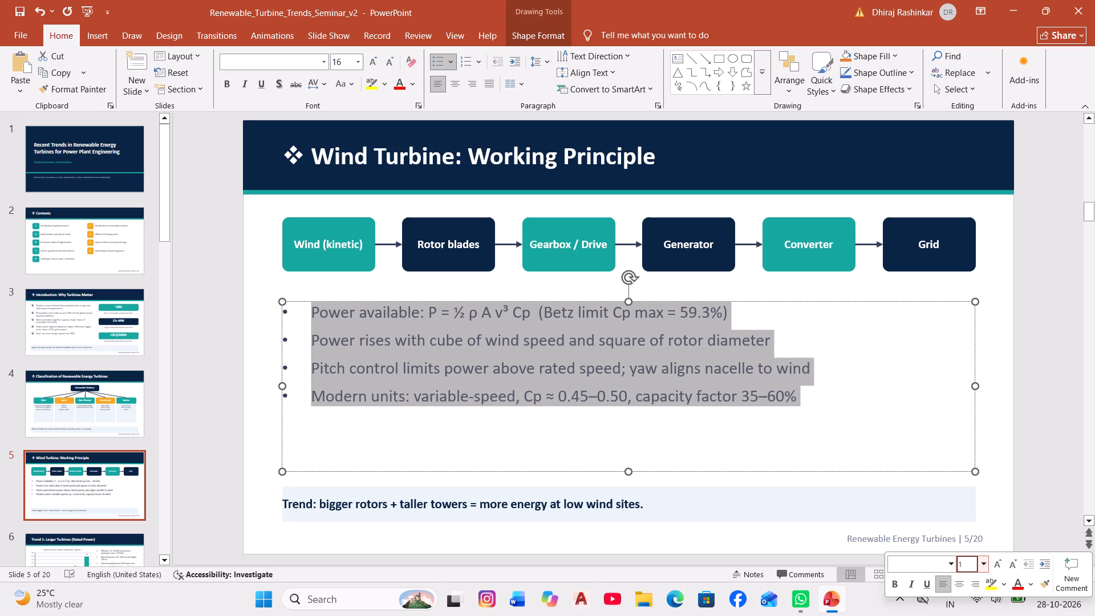
{"action": "key", "text": "5"}
{"action": "key", "text": "Return"}
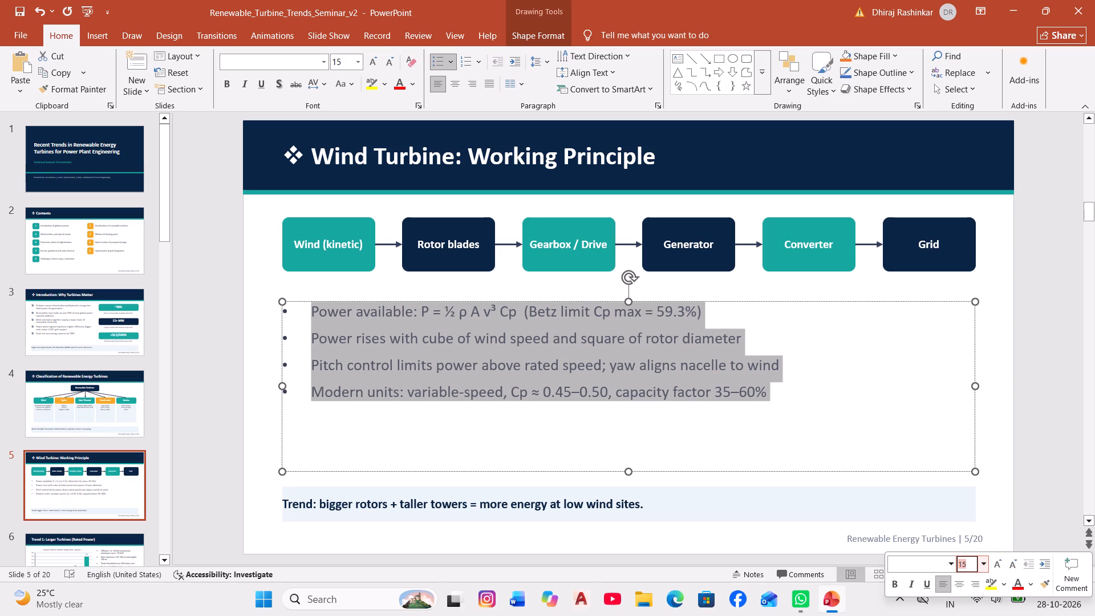
{"action": "key", "text": "Return"}
{"action": "left_click", "coordinate": [971, 420]}
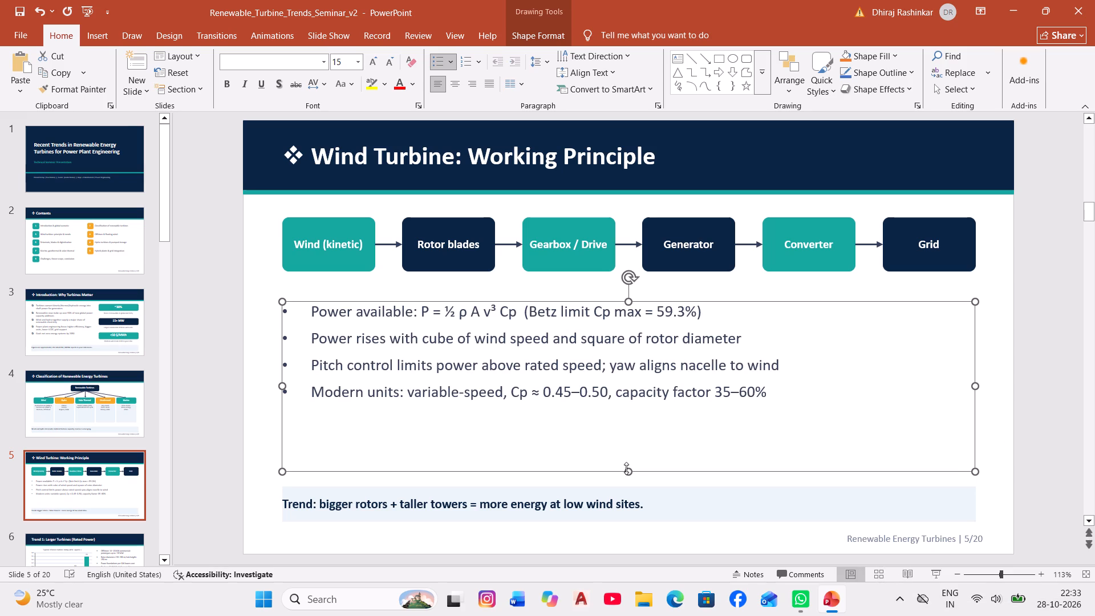
Extend the body text box down to the trend note and lower its top edge, moving the list away from the flow boxes.
{"action": "left_click_drag", "start_coordinate": [626, 468], "coordinate": [622, 488]}
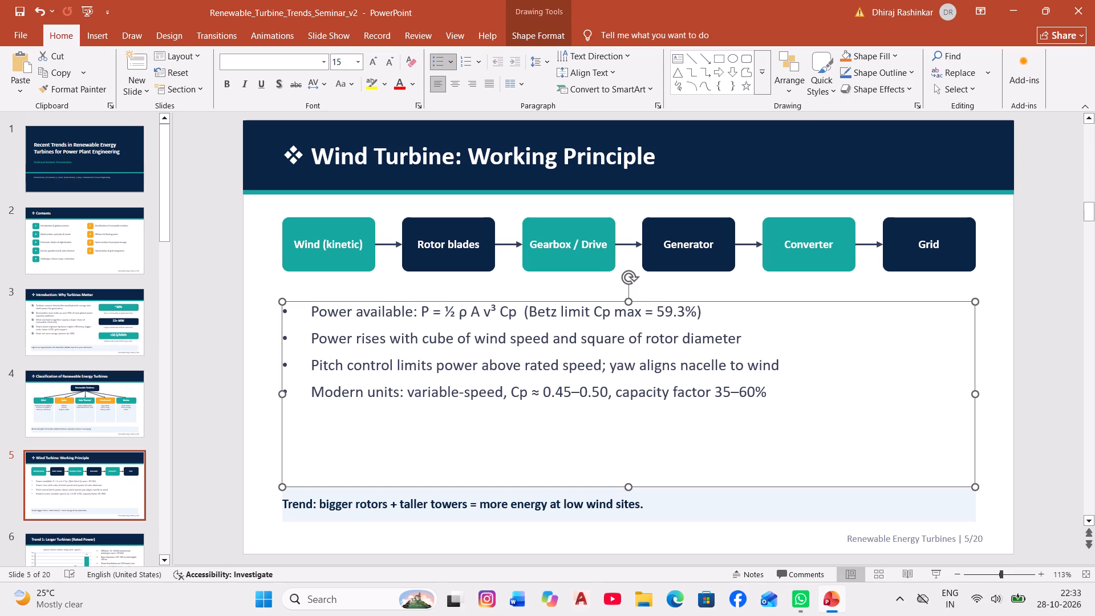
{"action": "left_click_drag", "start_coordinate": [626, 305], "coordinate": [624, 321]}
{"action": "left_click", "coordinate": [565, 246]}
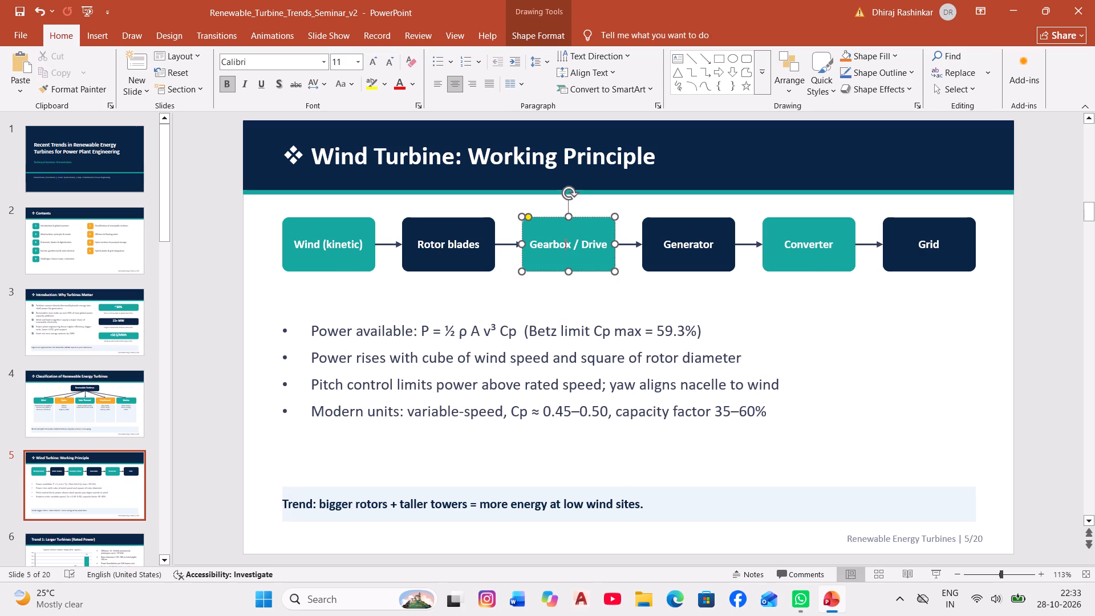
{"action": "left_click_drag", "start_coordinate": [494, 222], "coordinate": [500, 216]}
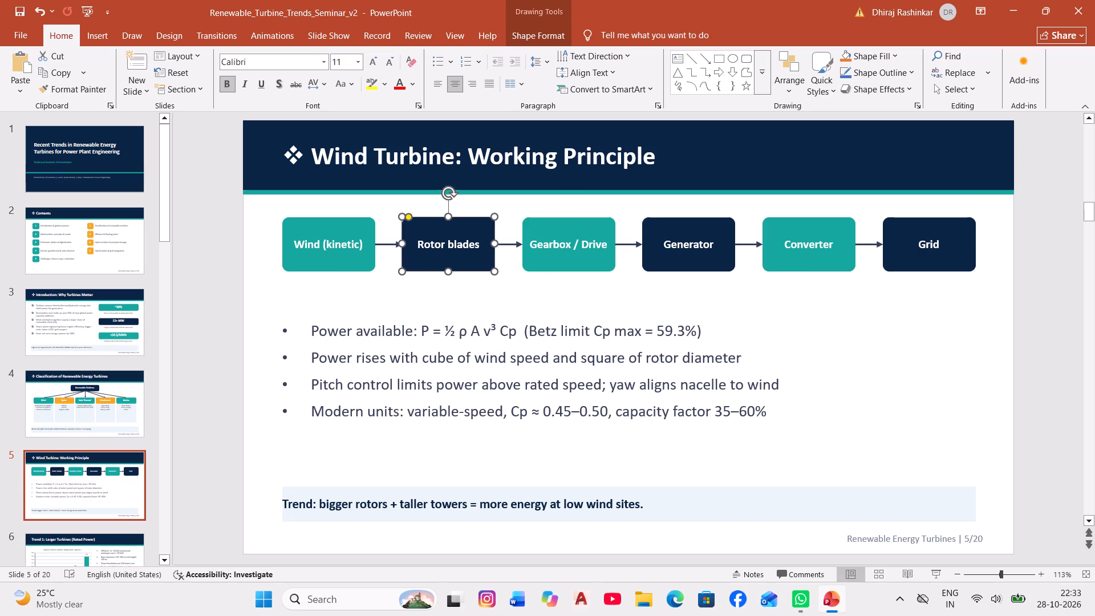
{"action": "left_click", "coordinate": [536, 200]}
{"action": "left_click", "coordinate": [536, 200]}
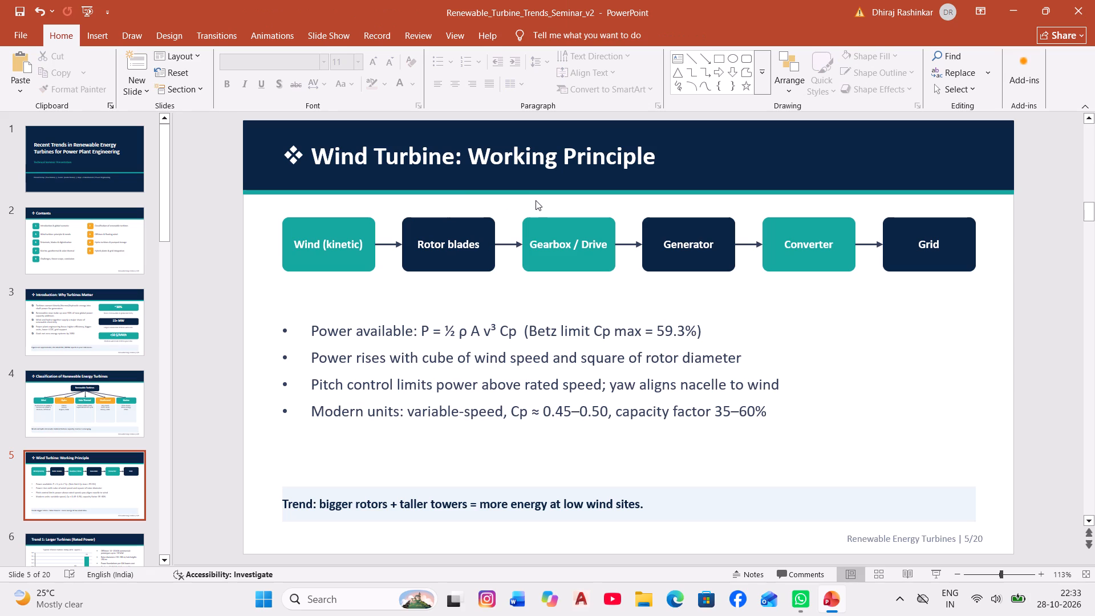
Lower the top edge of the body list's text box beside the chart on the Trend 1: Larger Turbines slide.
{"action": "scroll", "coordinate": [663, 325], "scroll_direction": "down", "scroll_amount": 1}
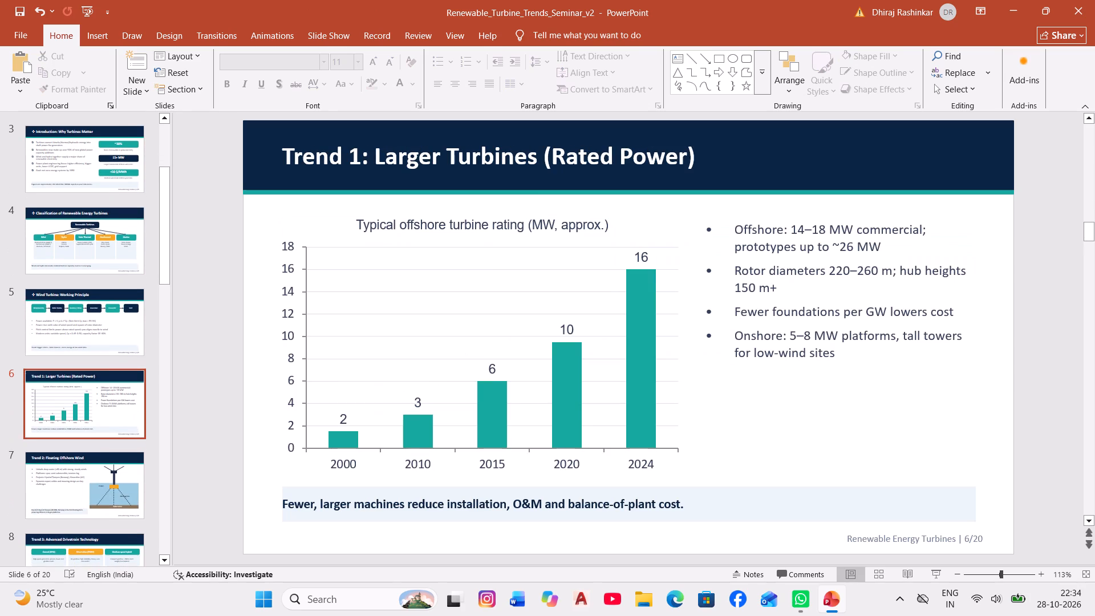
{"action": "left_click", "coordinate": [805, 231]}
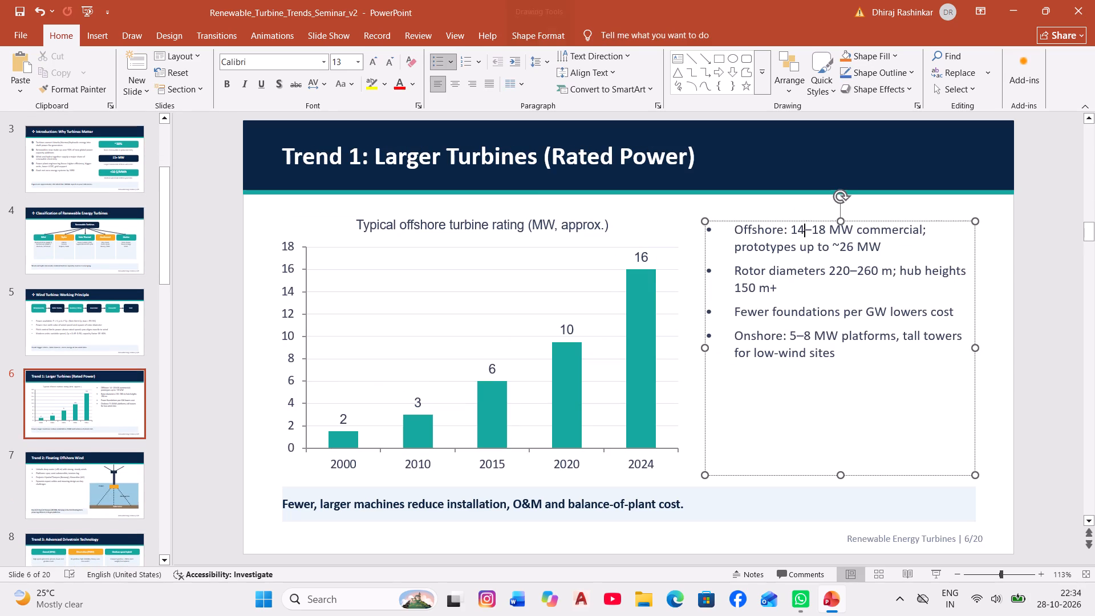
{"action": "left_click_drag", "start_coordinate": [839, 218], "coordinate": [841, 232]}
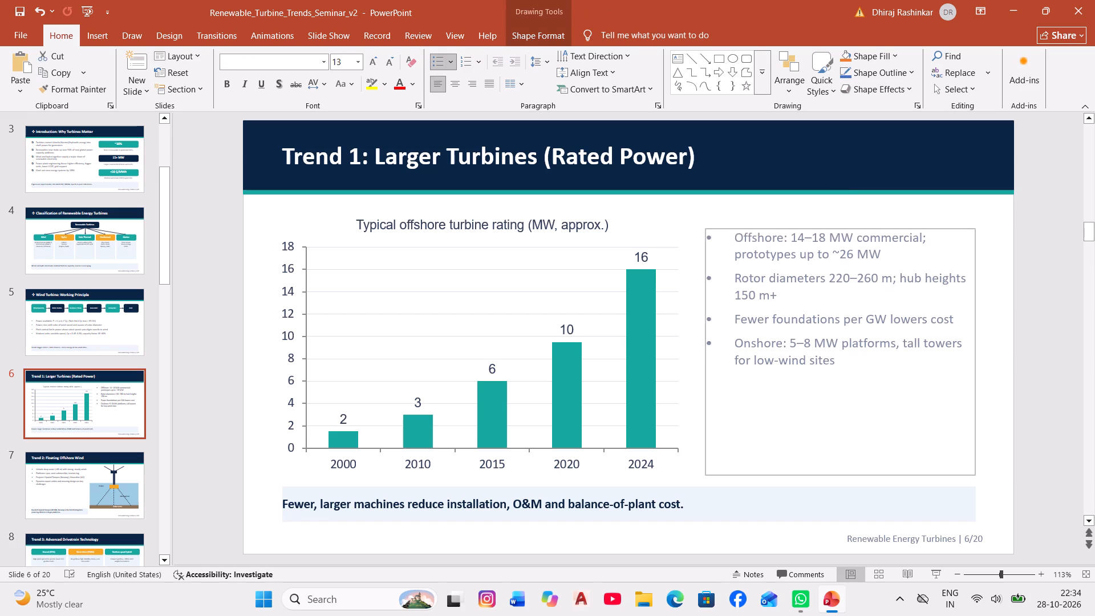
{"action": "left_click_drag", "start_coordinate": [841, 232], "coordinate": [839, 255]}
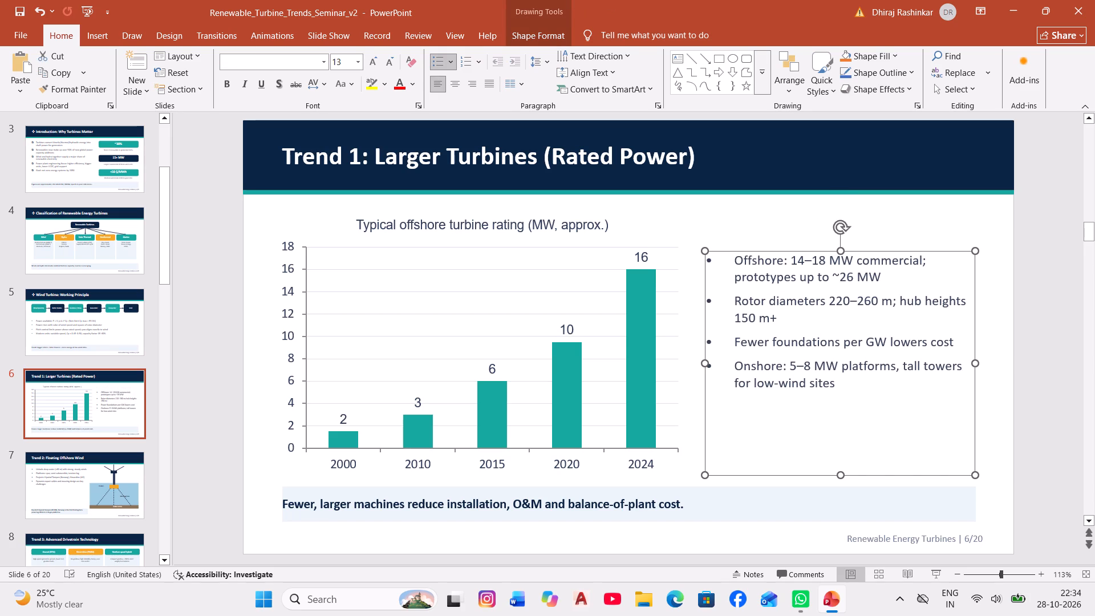
Set the font size of all four body list items beside the chart on the Trend 1 slide to 16.
{"action": "left_click_drag", "start_coordinate": [734, 255], "coordinate": [964, 508]}
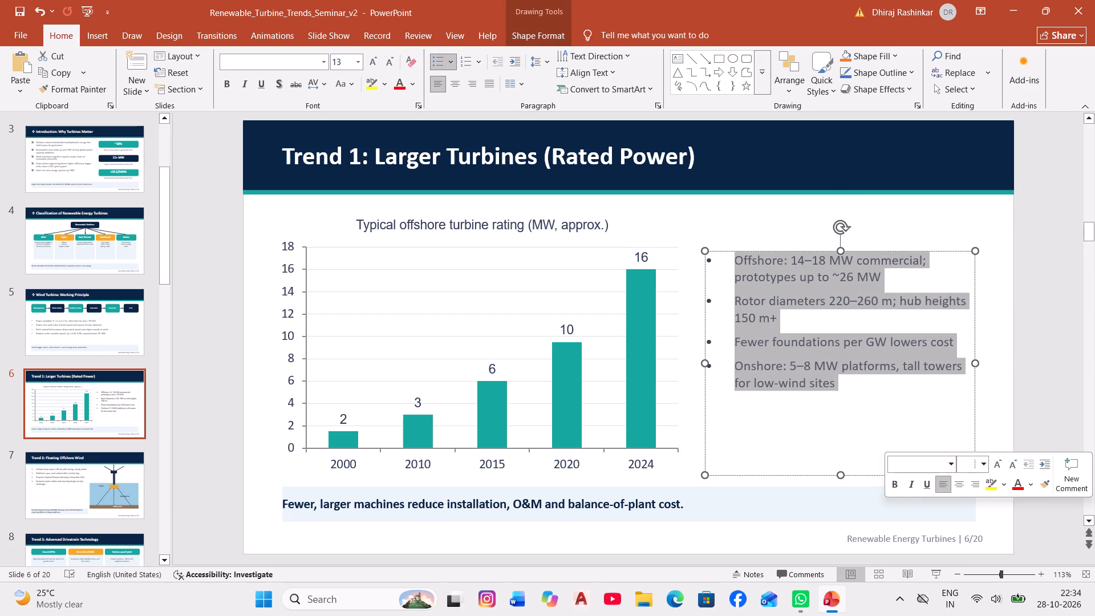
{"action": "left_click", "coordinate": [982, 465]}
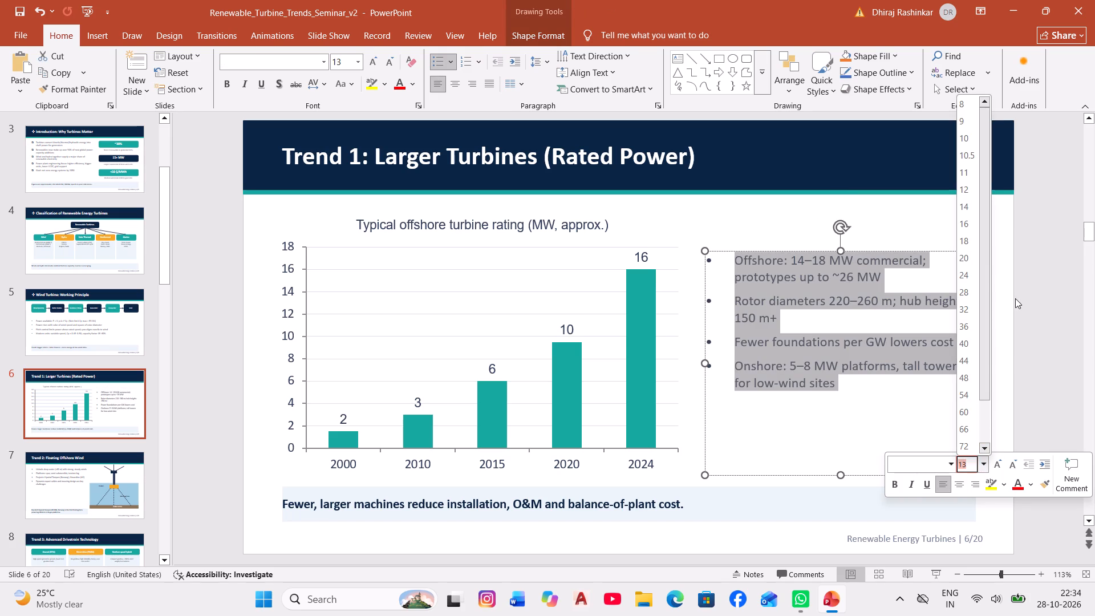
{"action": "left_click", "coordinate": [976, 230]}
{"action": "left_click", "coordinate": [906, 243]}
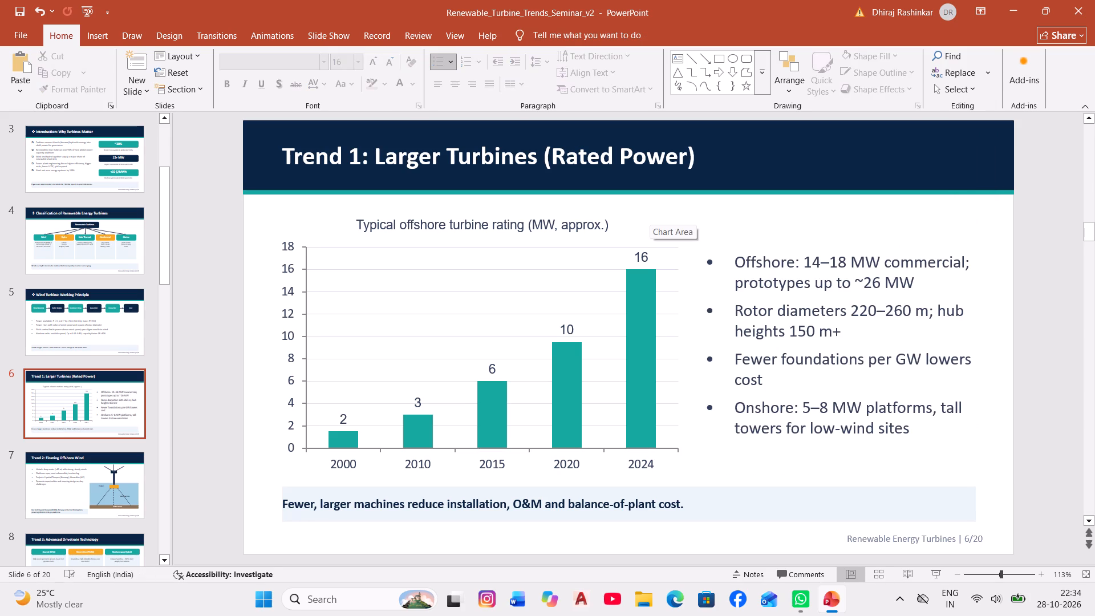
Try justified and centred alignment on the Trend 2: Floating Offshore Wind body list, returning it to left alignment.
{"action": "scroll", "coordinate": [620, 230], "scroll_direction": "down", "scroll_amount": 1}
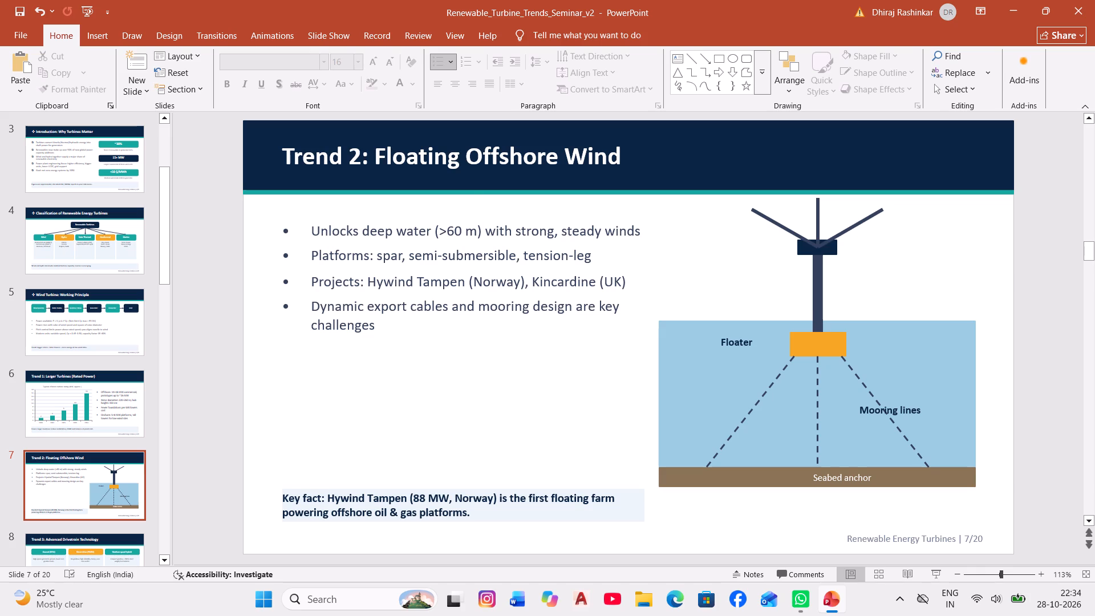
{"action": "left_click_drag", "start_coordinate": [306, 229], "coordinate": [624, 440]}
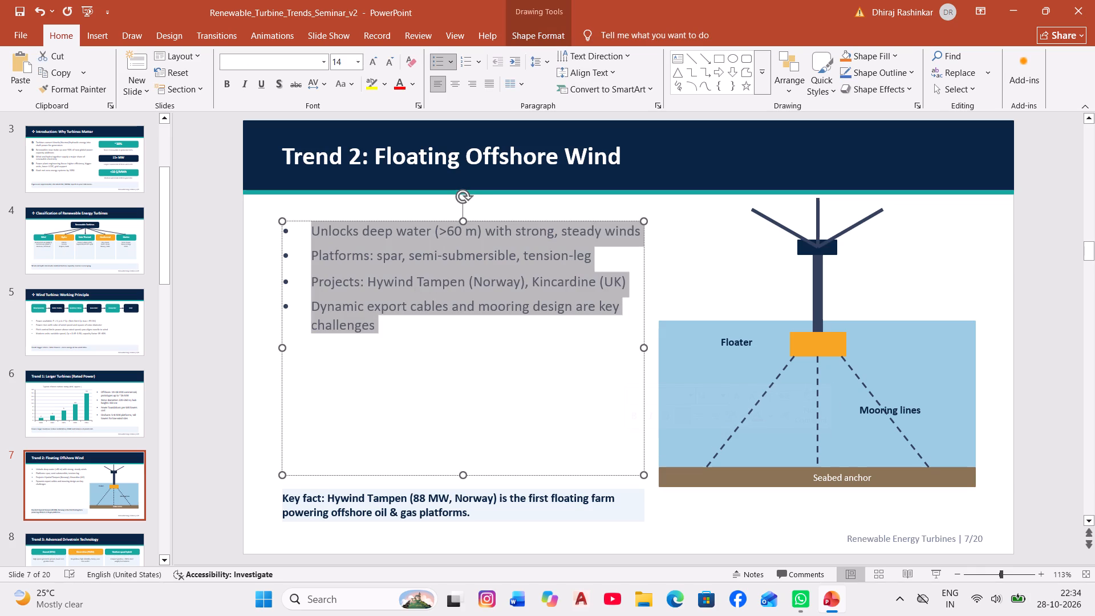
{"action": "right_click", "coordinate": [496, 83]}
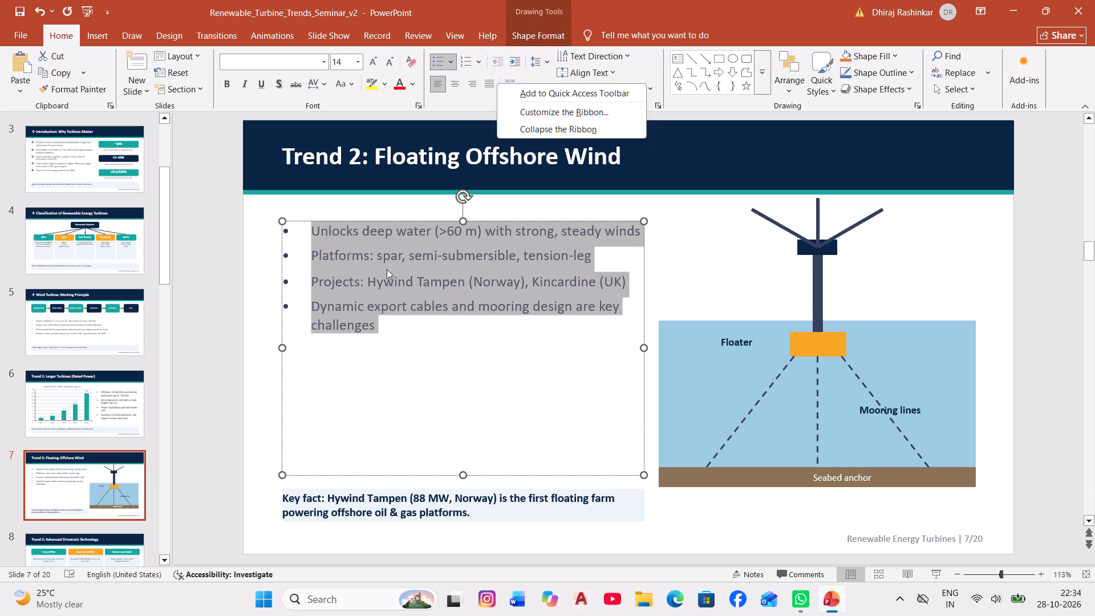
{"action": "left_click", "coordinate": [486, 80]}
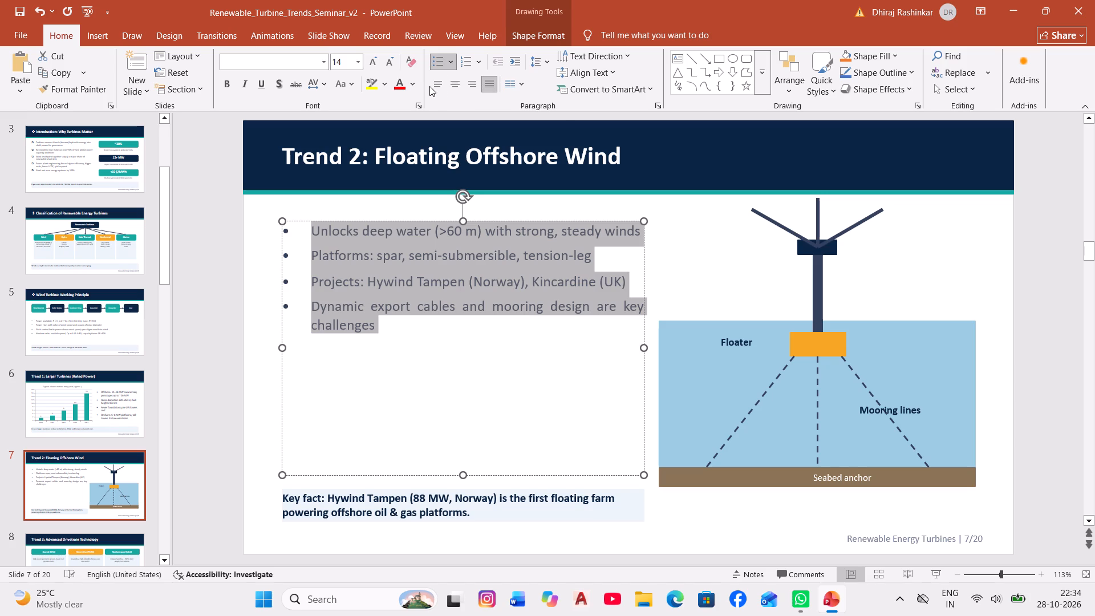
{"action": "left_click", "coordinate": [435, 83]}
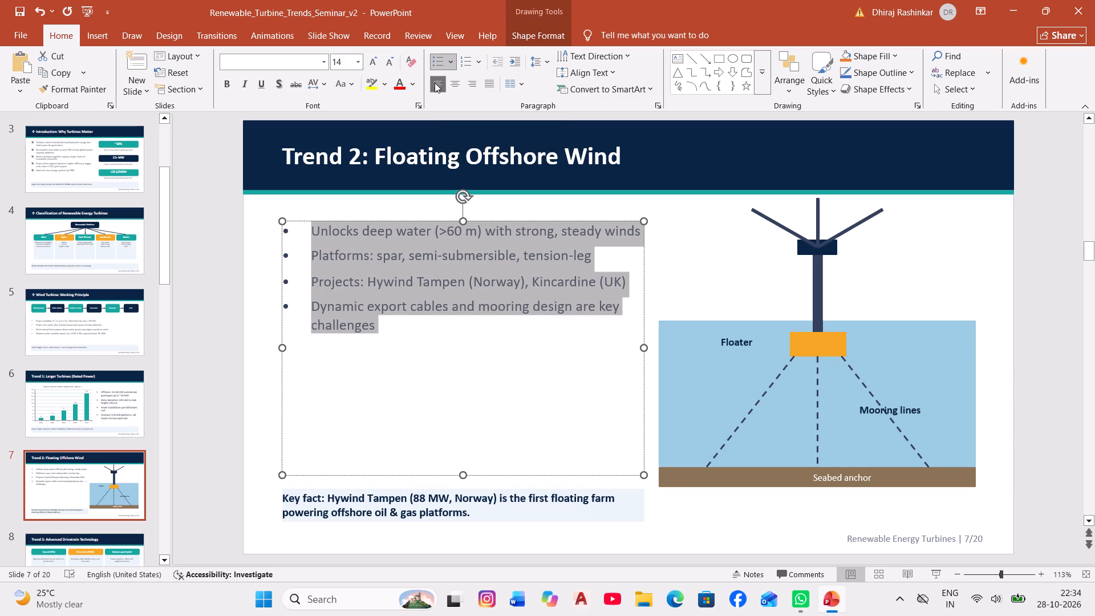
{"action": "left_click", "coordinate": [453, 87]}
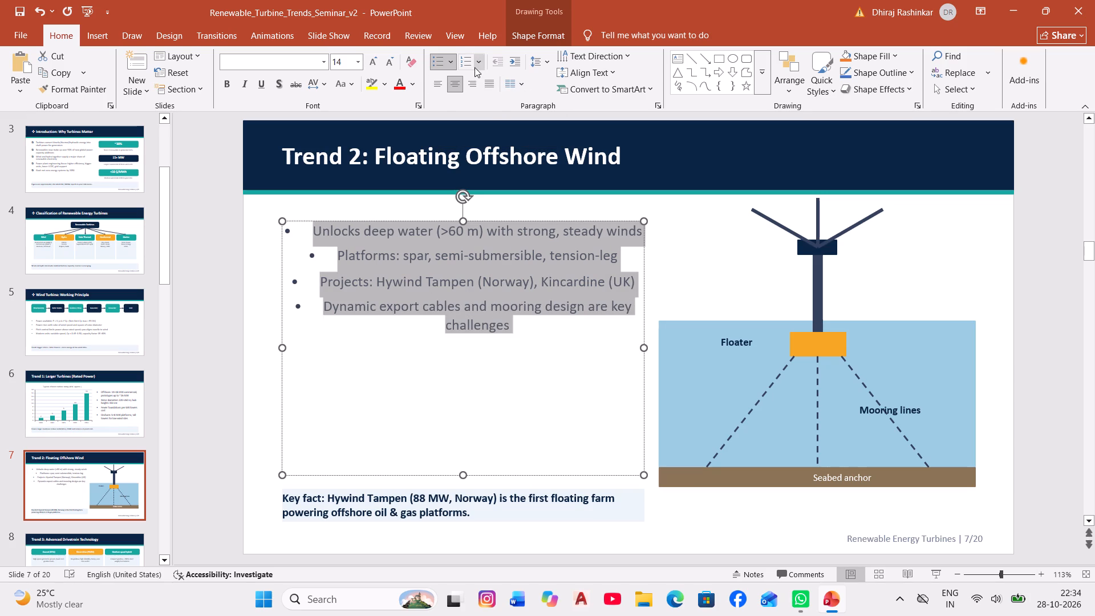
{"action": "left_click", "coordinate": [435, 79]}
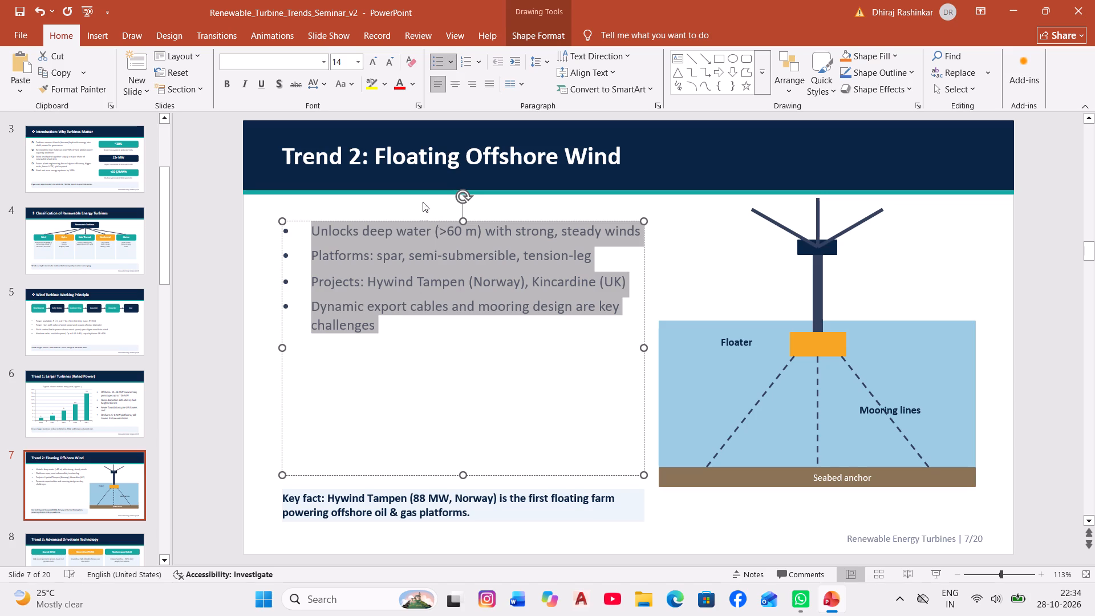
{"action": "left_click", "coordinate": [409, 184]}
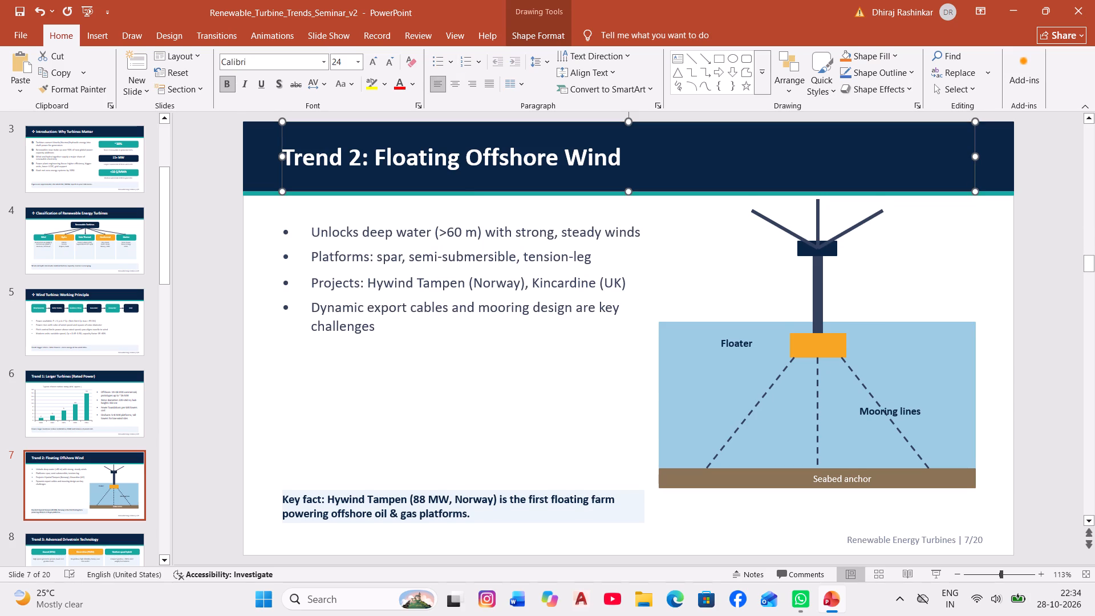
Narrow the Trend 2 body list's text box on the side facing the floater diagram and lower its top edge slightly.
{"action": "left_click", "coordinate": [448, 263]}
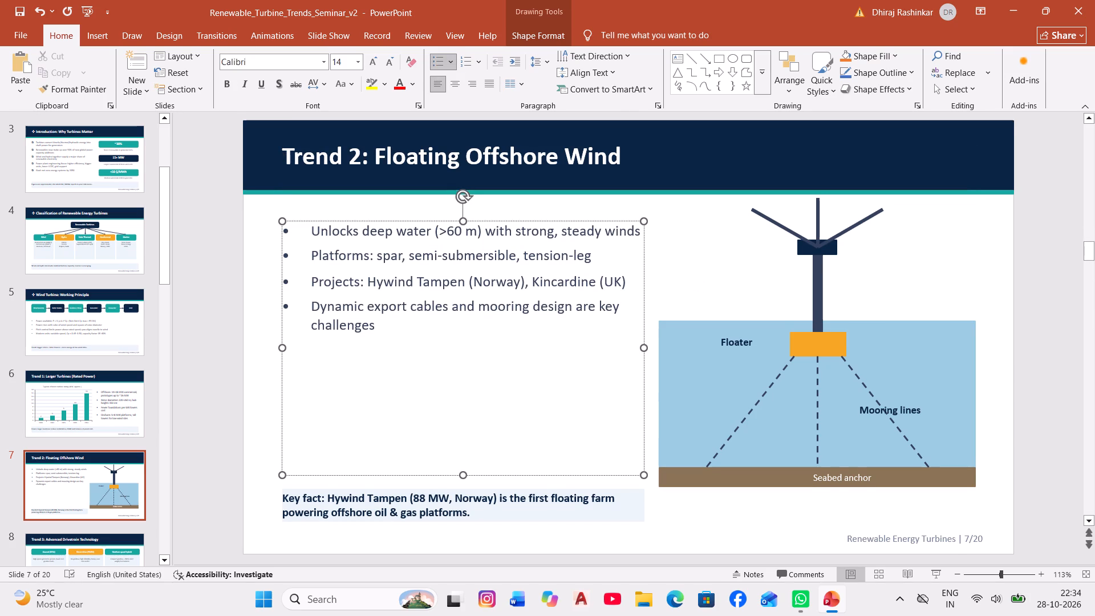
{"action": "left_click_drag", "start_coordinate": [642, 349], "coordinate": [619, 354]}
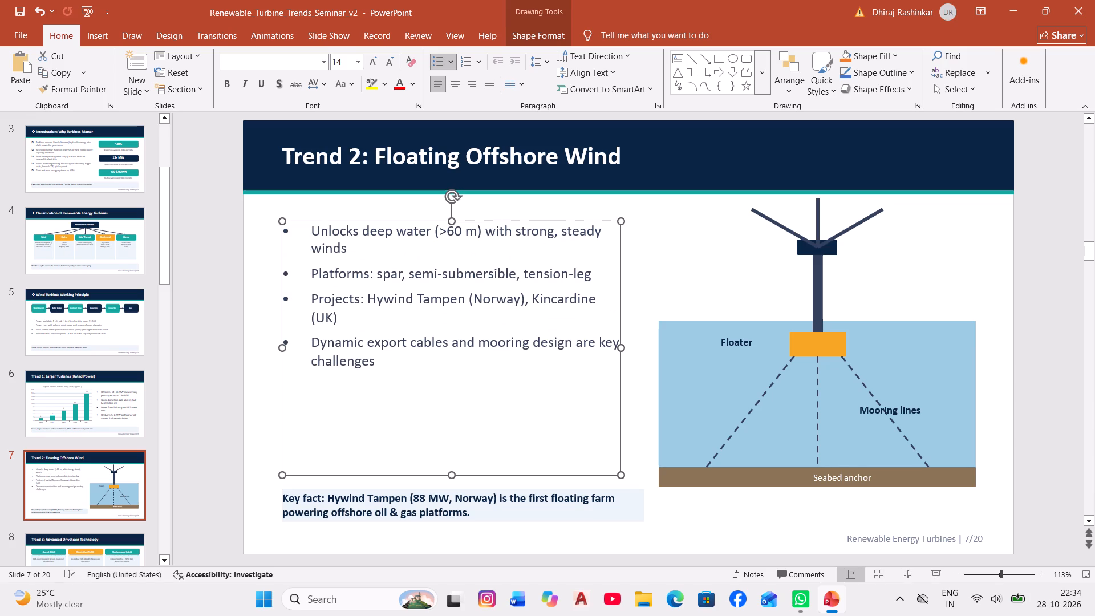
{"action": "left_click_drag", "start_coordinate": [452, 222], "coordinate": [447, 252]}
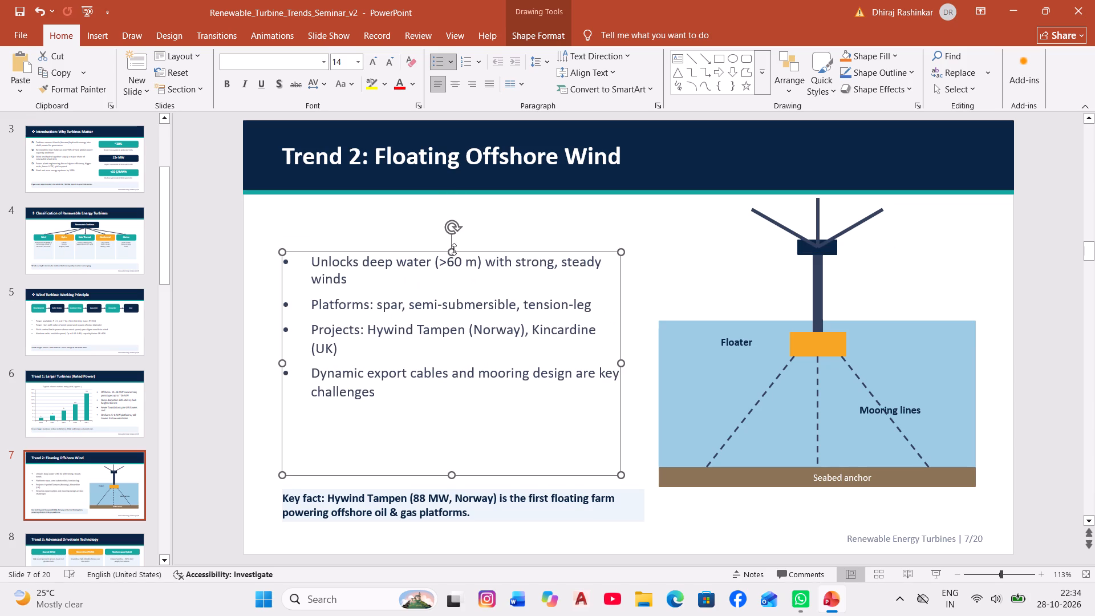
{"action": "left_click_drag", "start_coordinate": [454, 250], "coordinate": [453, 238]}
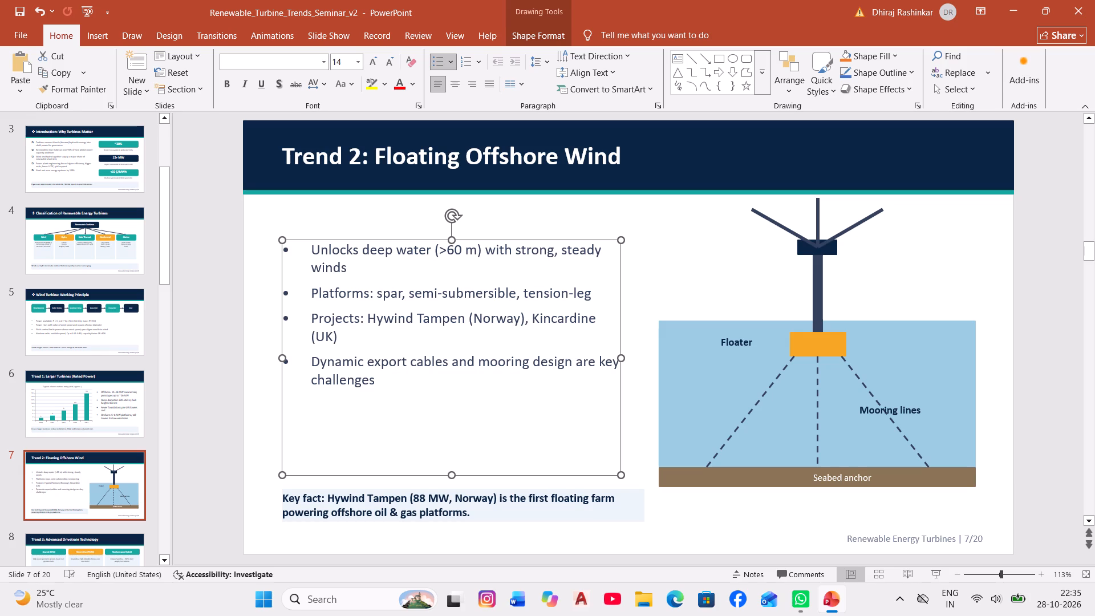
{"action": "left_click", "coordinate": [704, 259]}
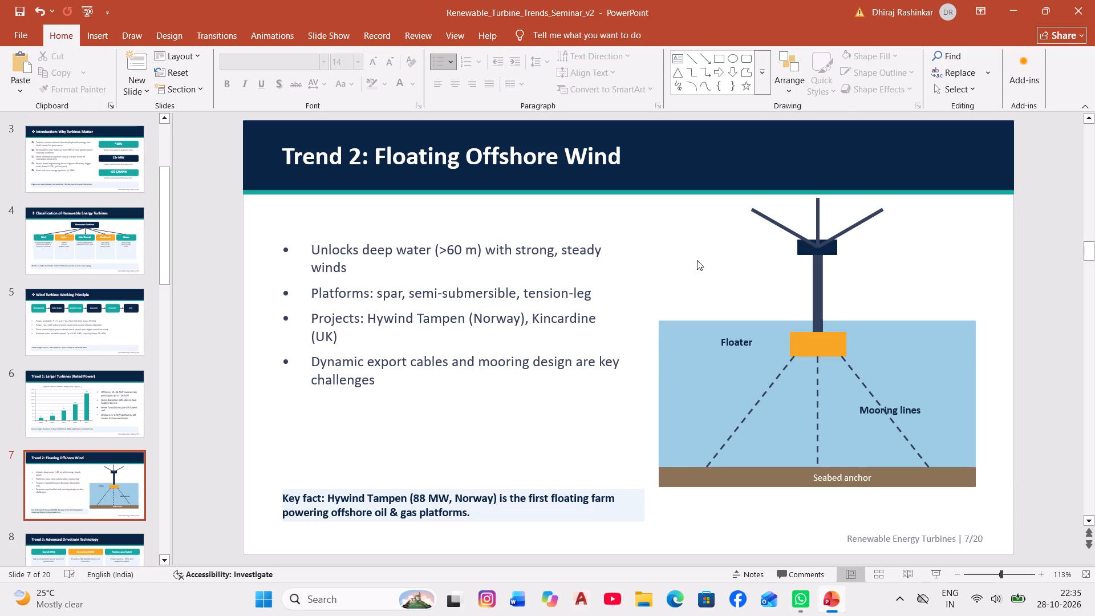
{"action": "left_click_drag", "start_coordinate": [723, 337], "coordinate": [724, 315]}
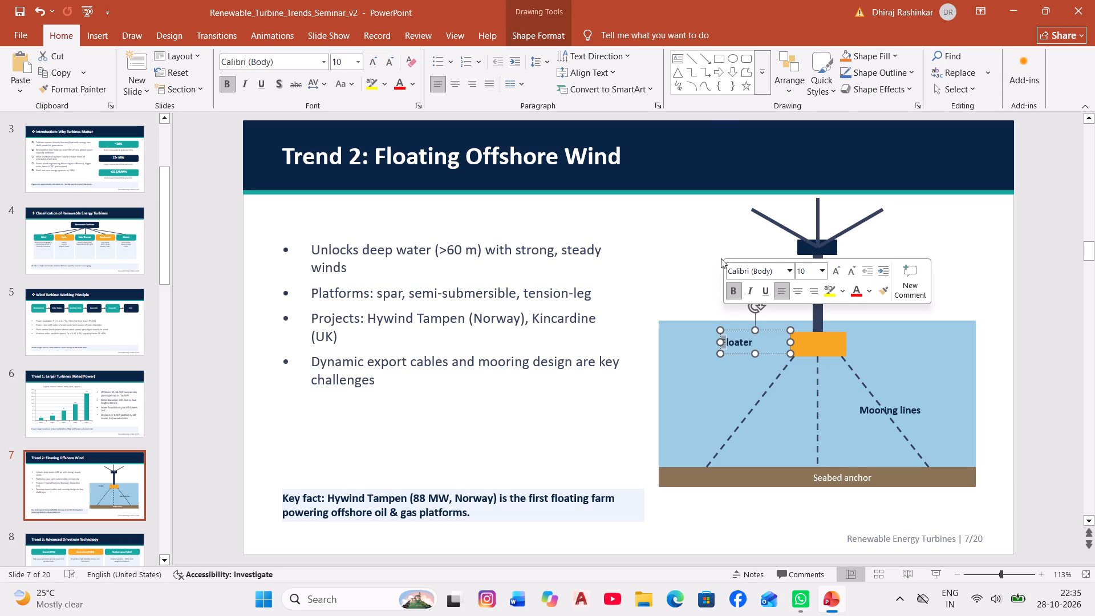
{"action": "left_click", "coordinate": [679, 242]}
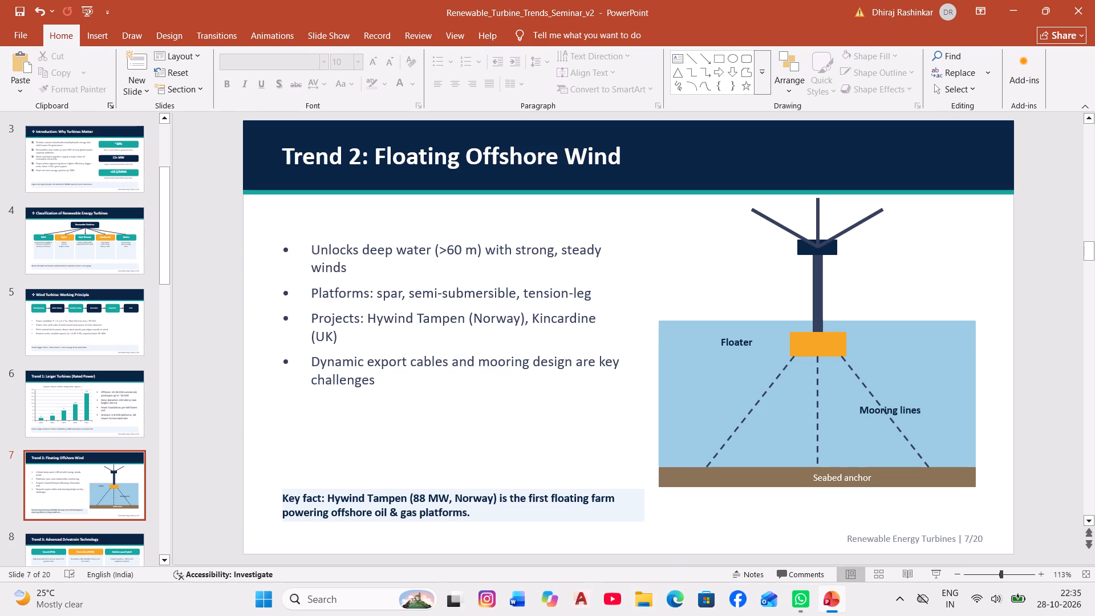
Set the font size of all four body list items on the Trend 5: Digitalization, AI & Predictive O&M slide to 16.
{"action": "scroll", "coordinate": [545, 173], "scroll_direction": "down", "scroll_amount": 1}
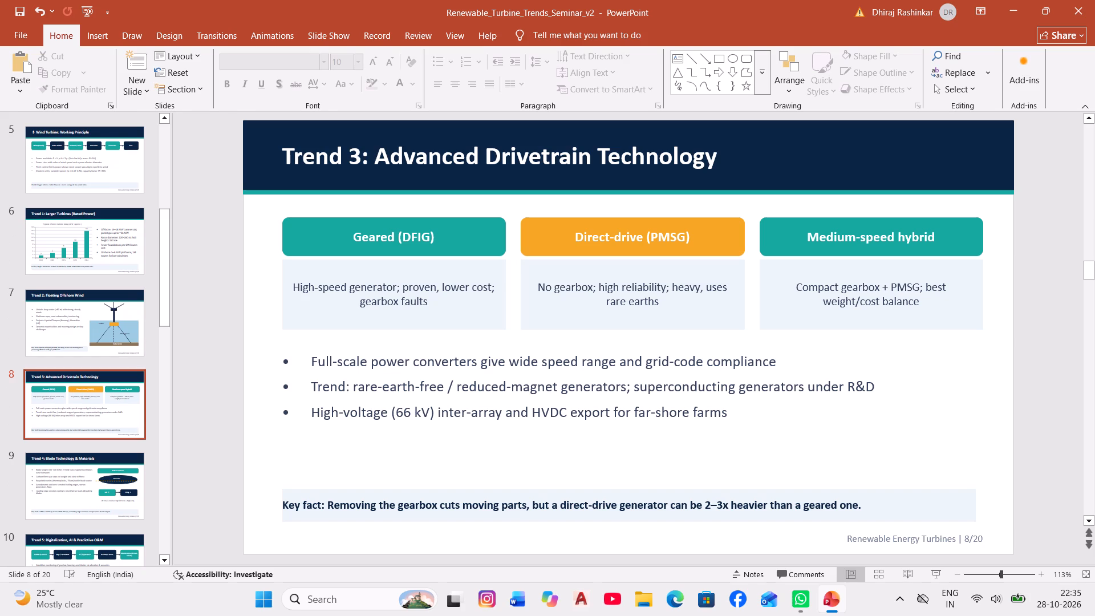
{"action": "scroll", "coordinate": [545, 169], "scroll_direction": "down", "scroll_amount": 1}
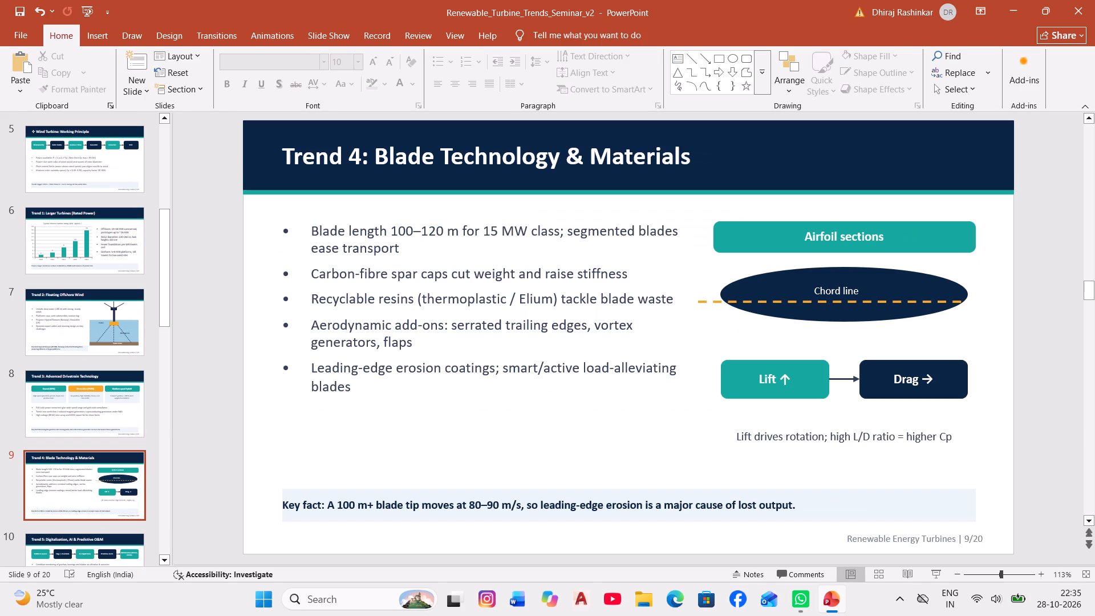
{"action": "scroll", "coordinate": [545, 166], "scroll_direction": "down", "scroll_amount": 1}
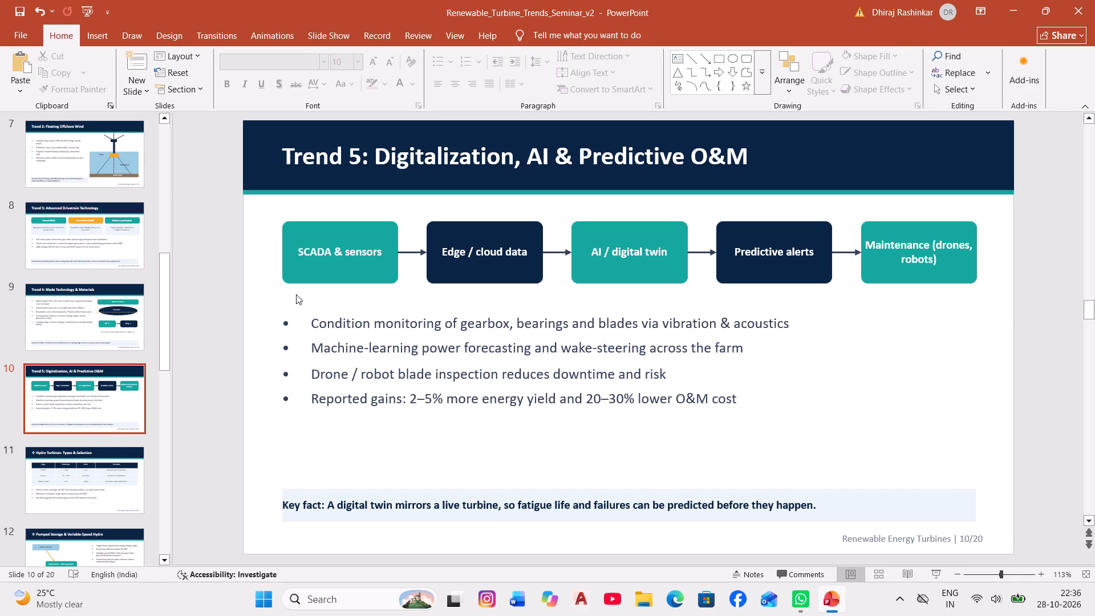
{"action": "scroll", "coordinate": [366, 372], "scroll_direction": "down", "scroll_amount": 1}
{"action": "scroll", "coordinate": [366, 372], "scroll_direction": "up", "scroll_amount": 1}
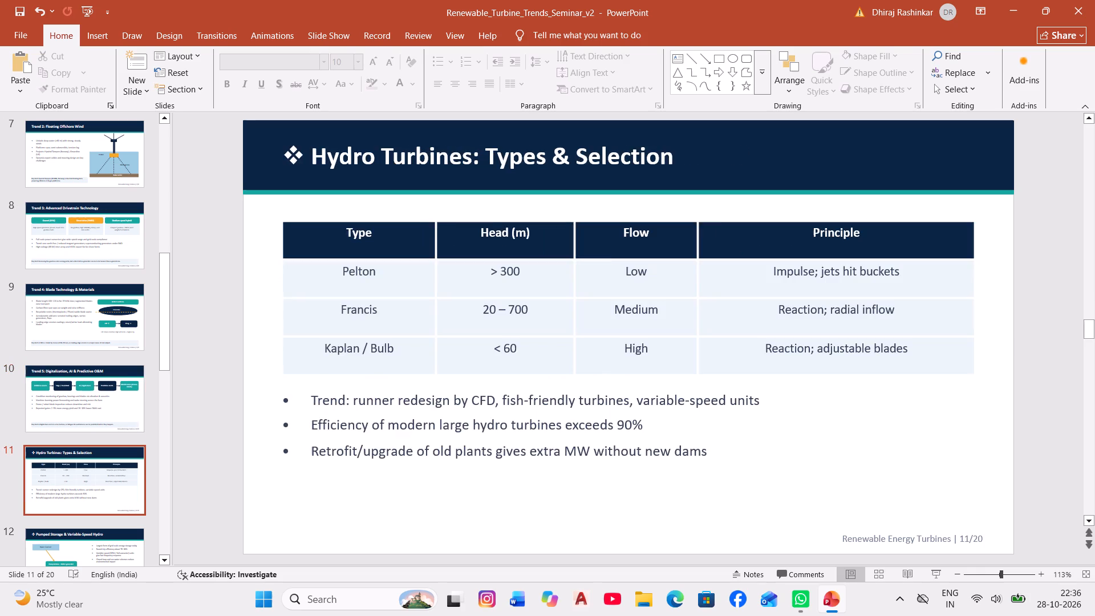
{"action": "left_click_drag", "start_coordinate": [305, 322], "coordinate": [911, 545]}
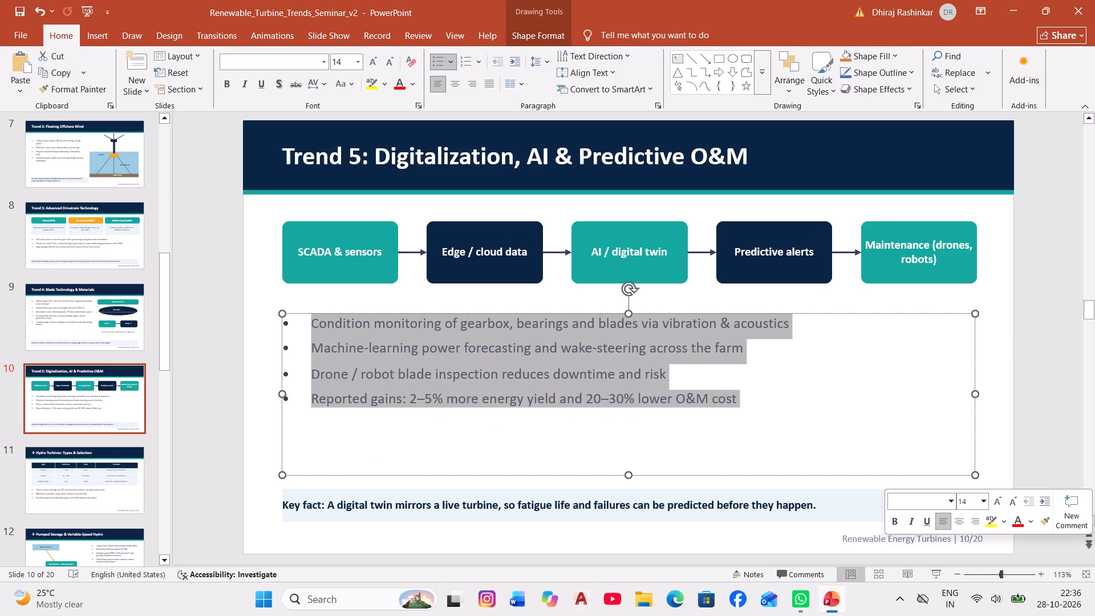
{"action": "left_click", "coordinate": [984, 498]}
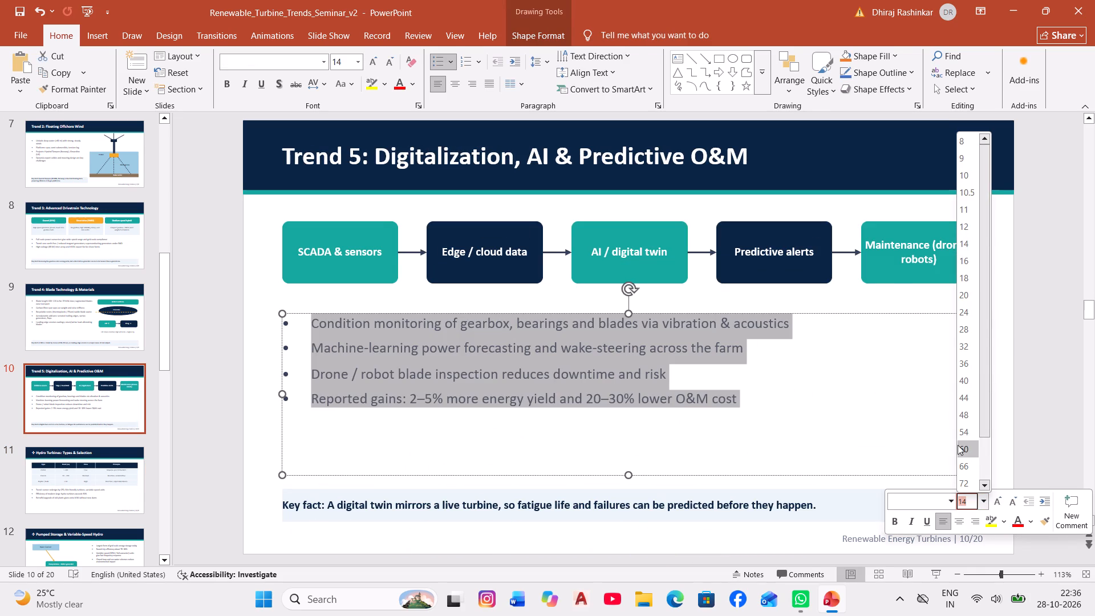
{"action": "left_click", "coordinate": [965, 260]}
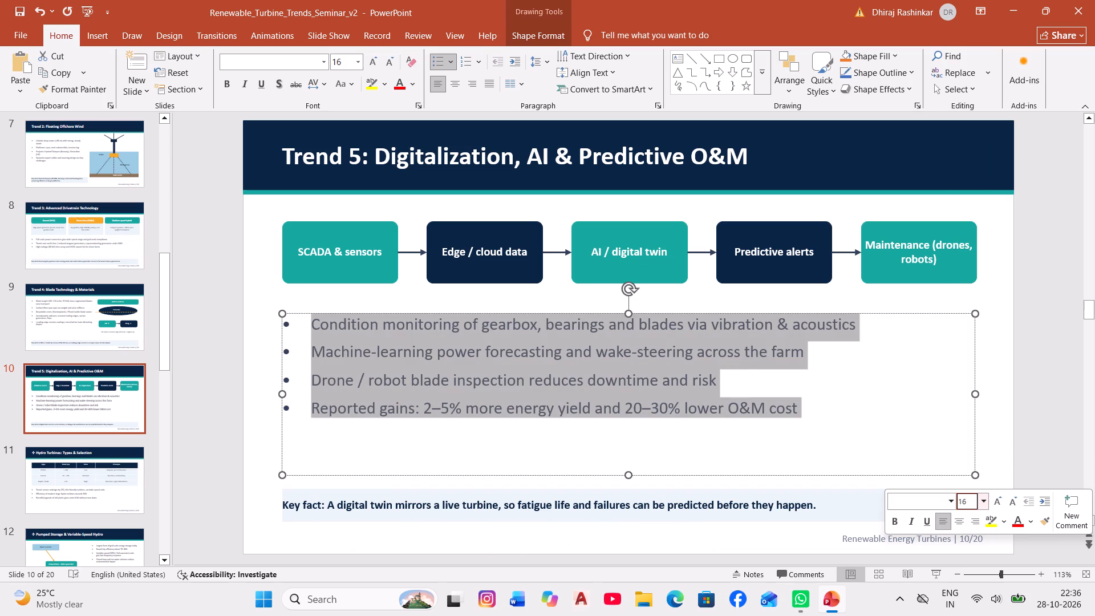
Lower the top edge of the Trend 5 body list's text box slightly, moving the list away from the flow boxes.
{"action": "left_click_drag", "start_coordinate": [628, 310], "coordinate": [630, 324]}
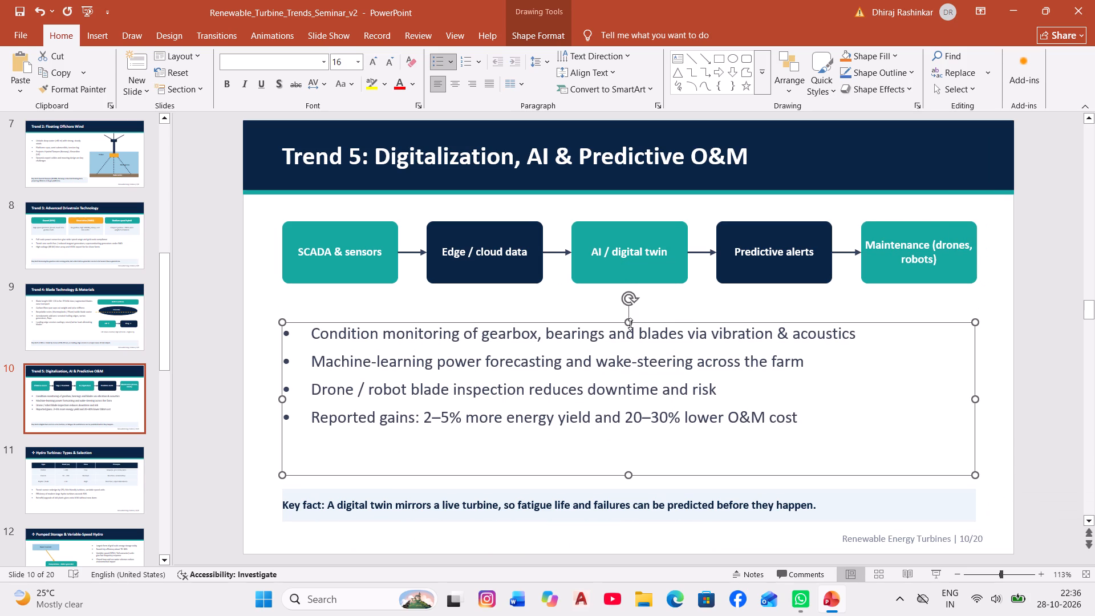
{"action": "left_click", "coordinate": [582, 291]}
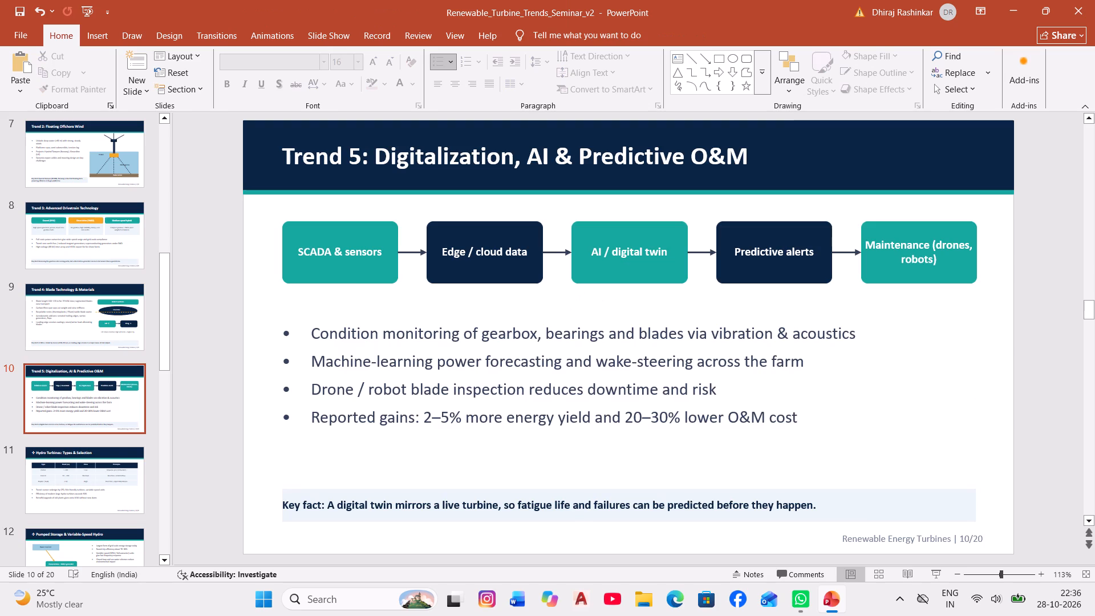
Set the font size of all four body list items on the Pumped Storage & Variable-Speed Hydro slide to 16.
{"action": "scroll", "coordinate": [435, 380], "scroll_direction": "down", "scroll_amount": 2}
{"action": "scroll", "coordinate": [435, 380], "scroll_direction": "up", "scroll_amount": 2}
{"action": "scroll", "coordinate": [435, 379], "scroll_direction": "down", "scroll_amount": 1}
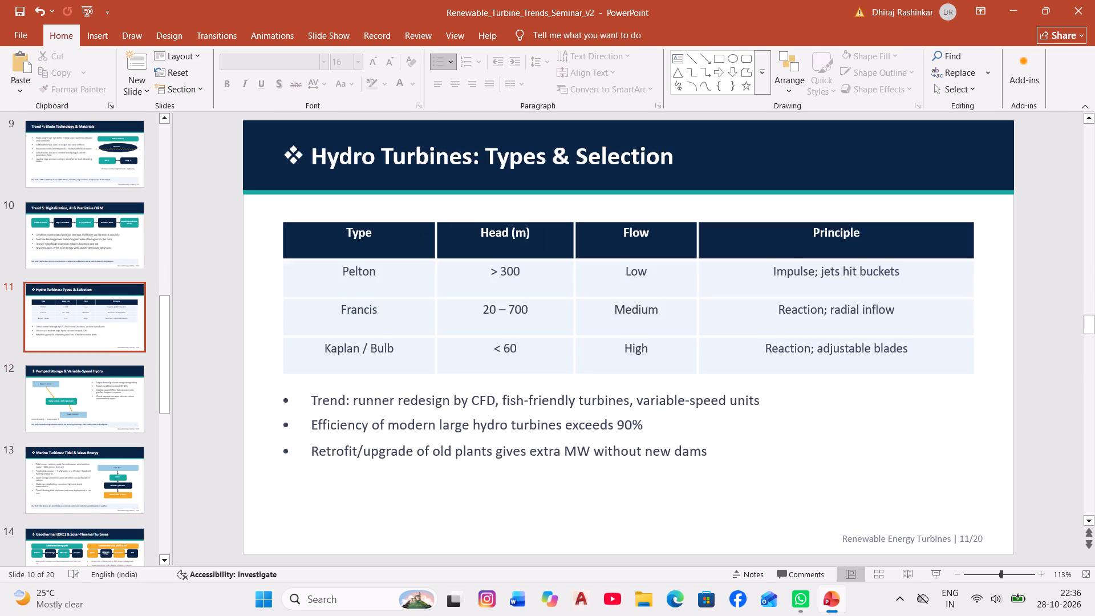
{"action": "scroll", "coordinate": [435, 379], "scroll_direction": "down", "scroll_amount": 1}
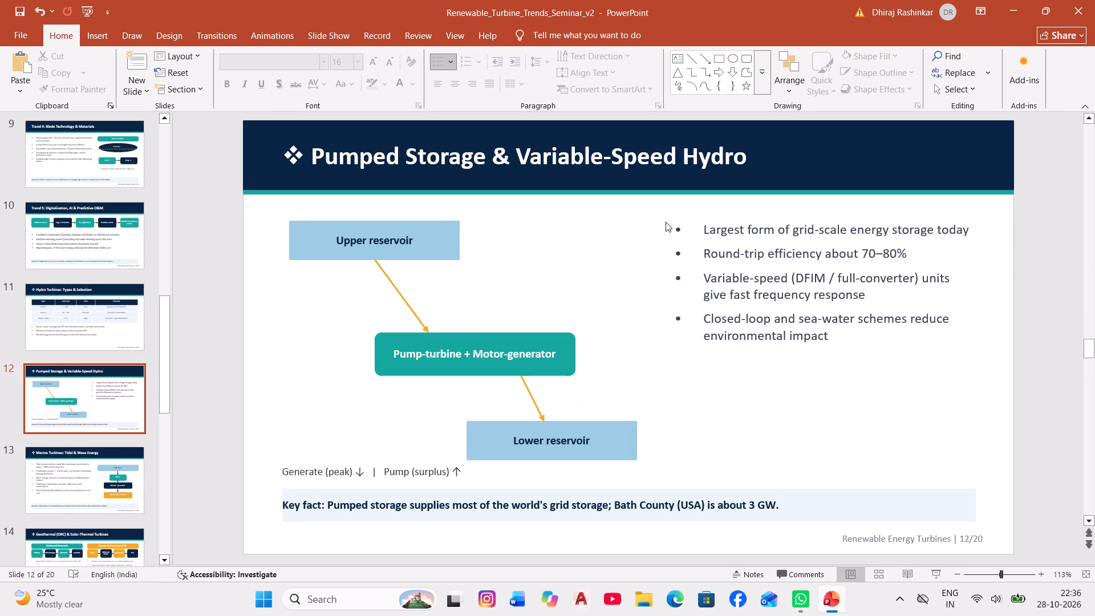
{"action": "left_click_drag", "start_coordinate": [700, 232], "coordinate": [1007, 458]}
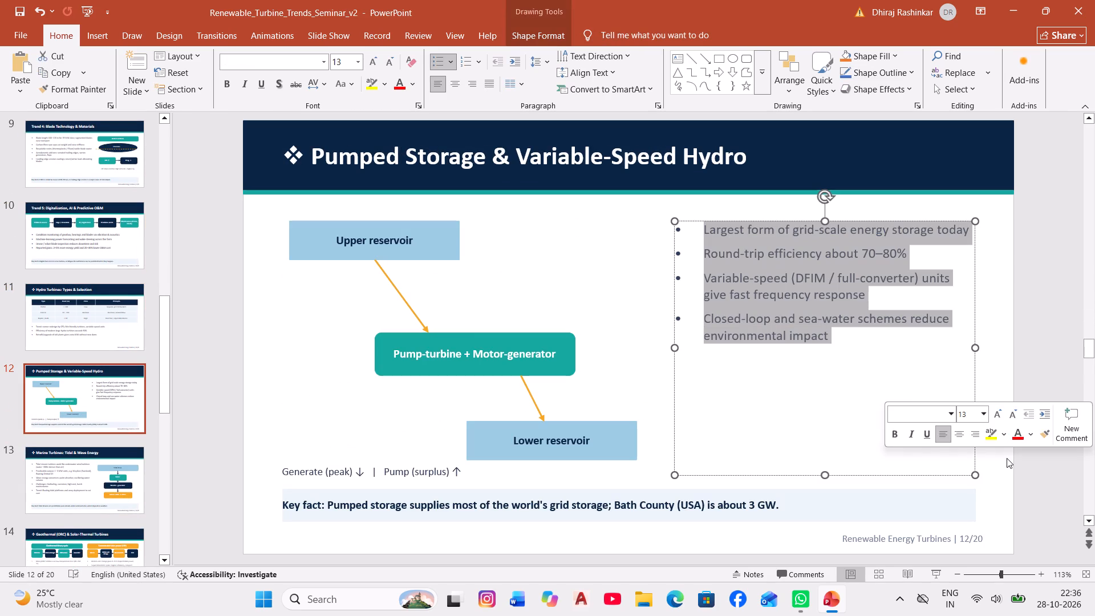
{"action": "left_click", "coordinate": [987, 413]}
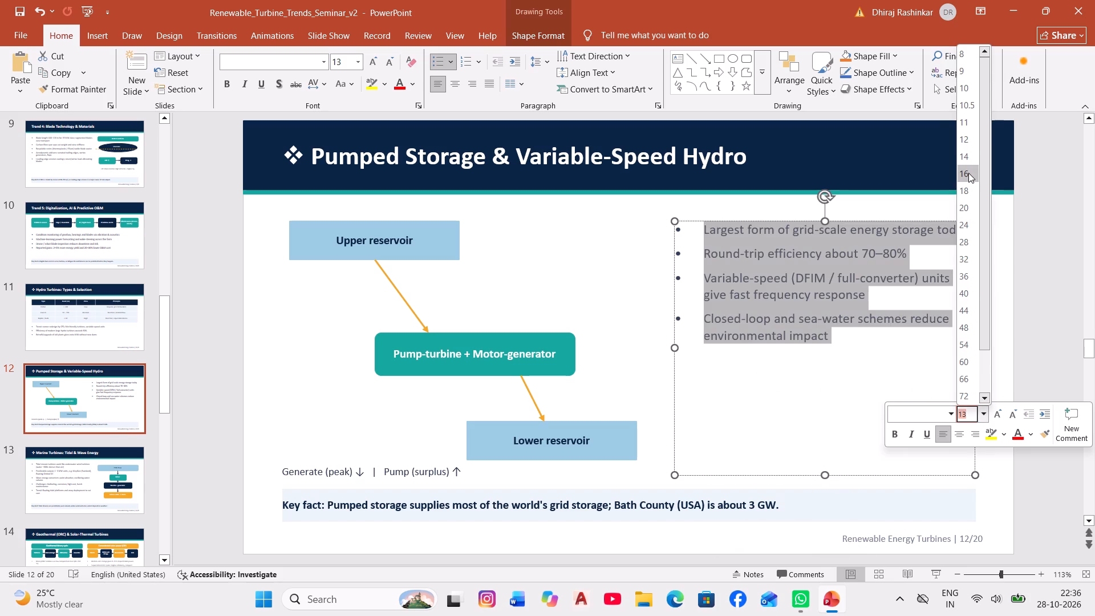
{"action": "left_click", "coordinate": [968, 173]}
{"action": "left_click", "coordinate": [745, 435]}
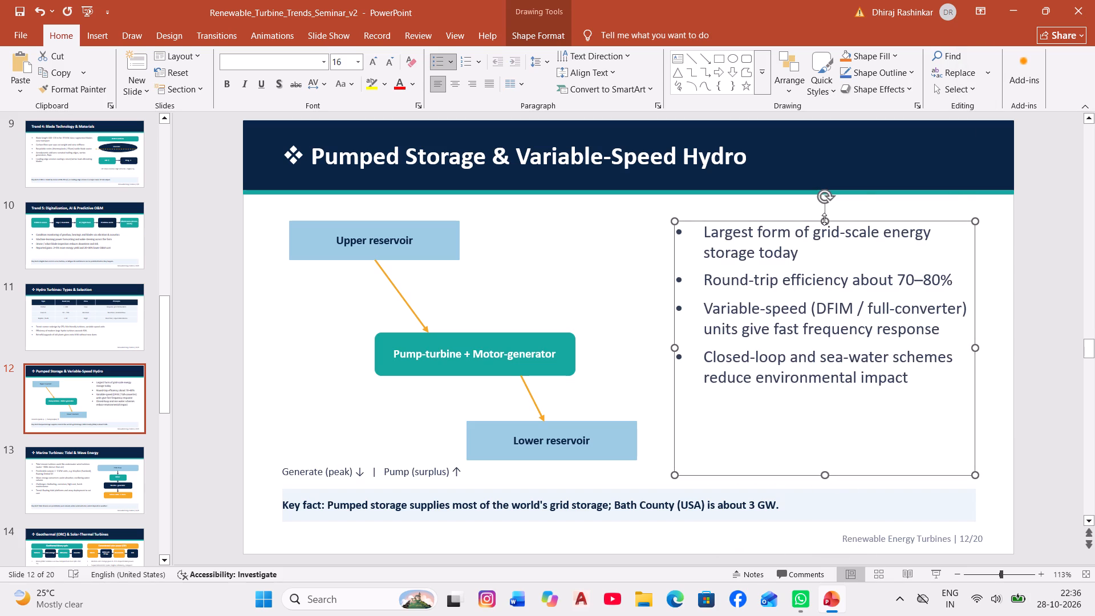
Lower the top edge of the body list's text box slightly on the Pumped Storage & Variable-Speed Hydro slide.
{"action": "left_click_drag", "start_coordinate": [825, 219], "coordinate": [826, 228]}
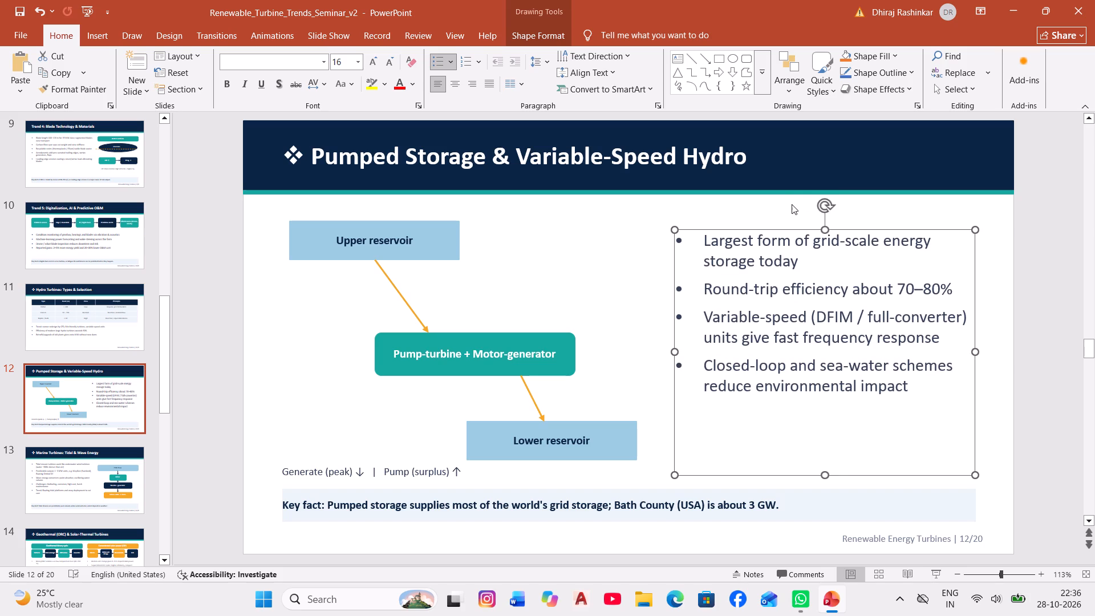
{"action": "left_click", "coordinate": [792, 204]}
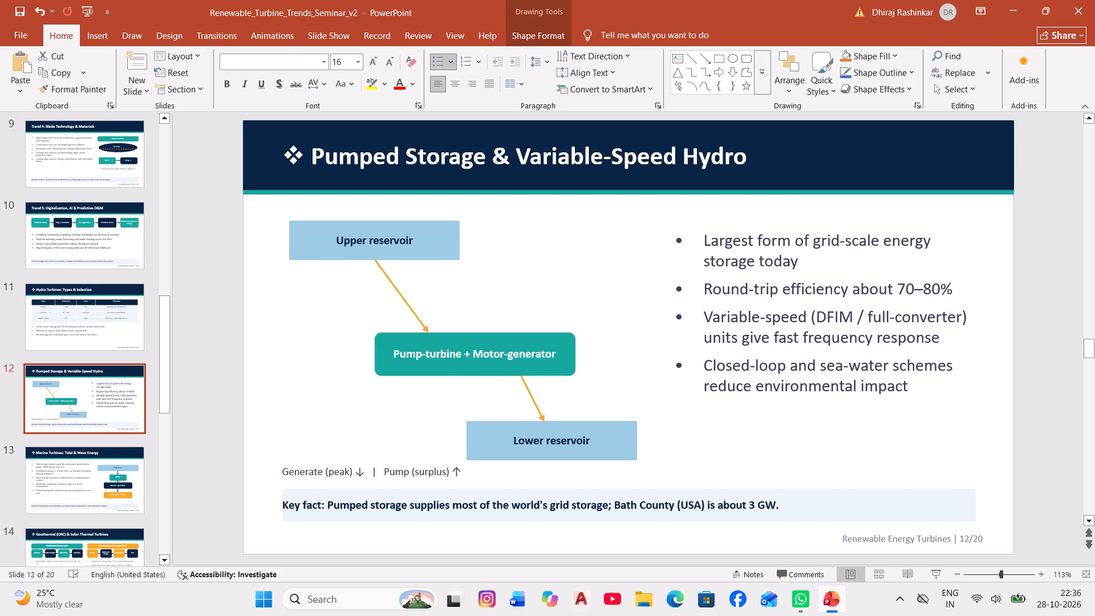
Examine the body lists and spacing on the Marine Turbines, Geothermal & Solar-Thermal, and Hybrid Plants slides.
{"action": "scroll", "coordinate": [737, 165], "scroll_direction": "down", "scroll_amount": 1}
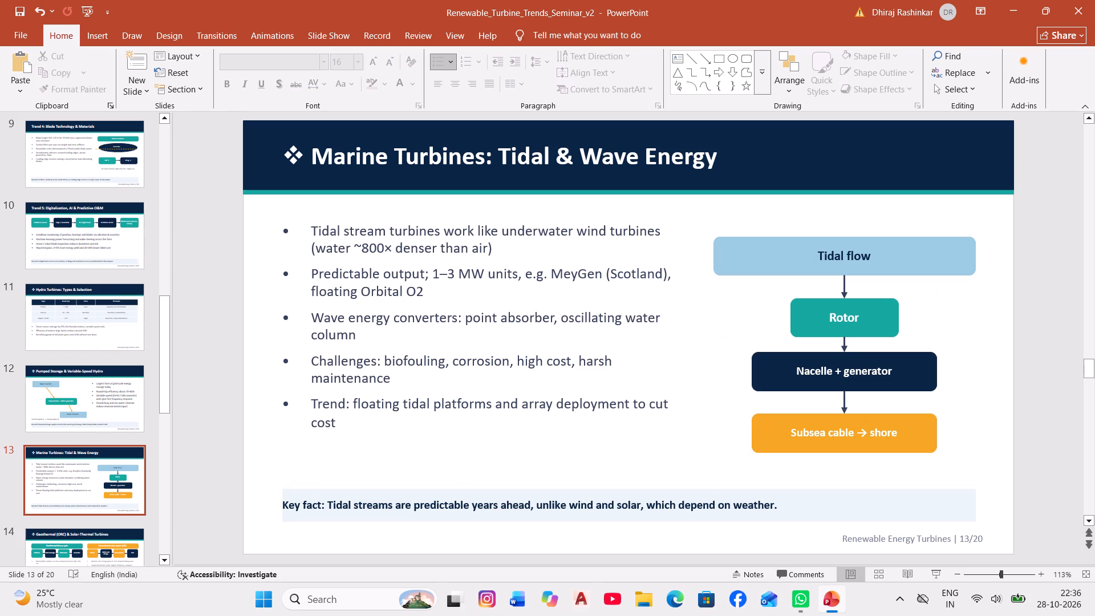
{"action": "scroll", "coordinate": [384, 208], "scroll_direction": "down", "scroll_amount": 1}
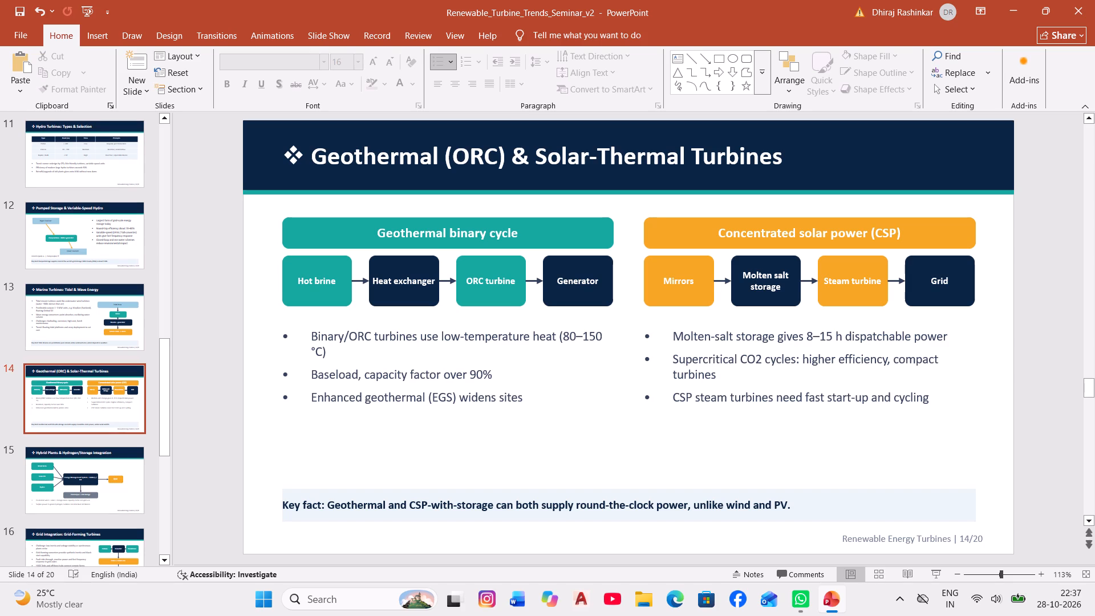
{"action": "scroll", "coordinate": [459, 306], "scroll_direction": "down", "scroll_amount": 1}
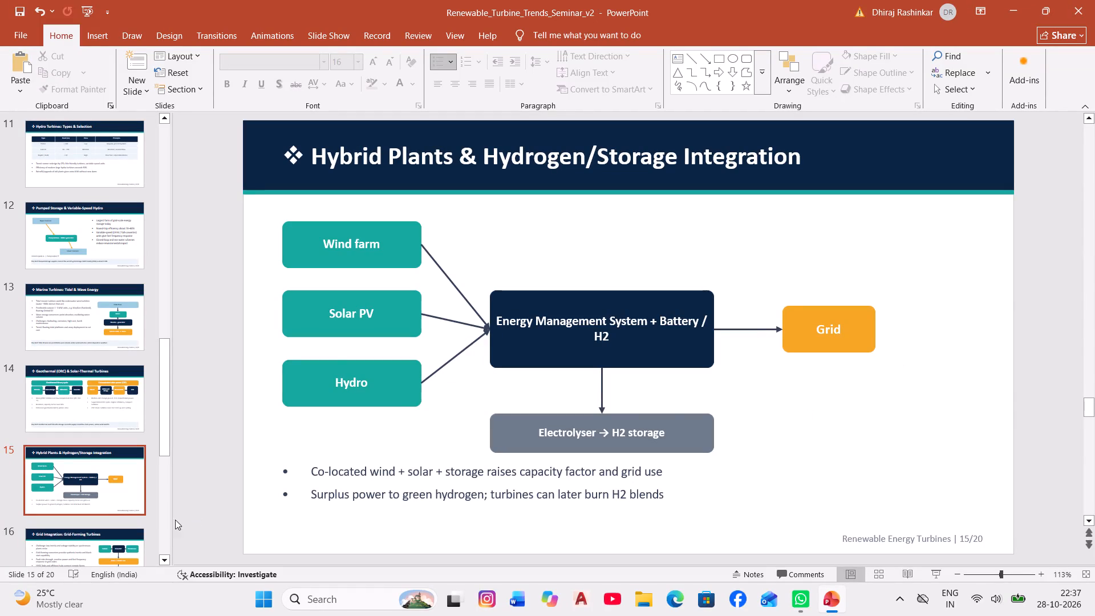
{"action": "scroll", "coordinate": [82, 615], "scroll_direction": "up", "scroll_amount": 5}
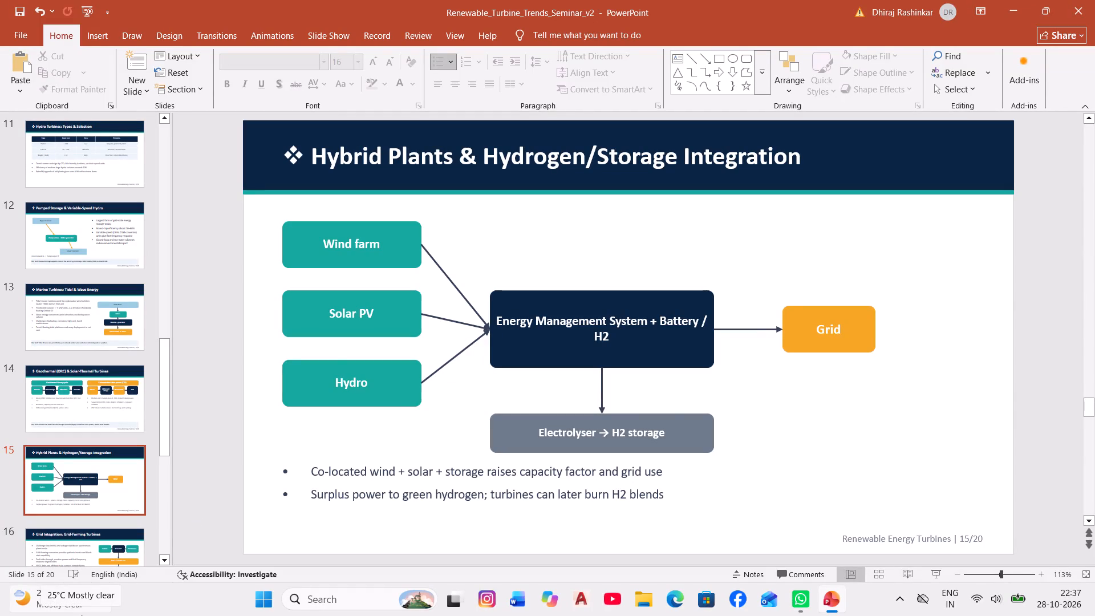
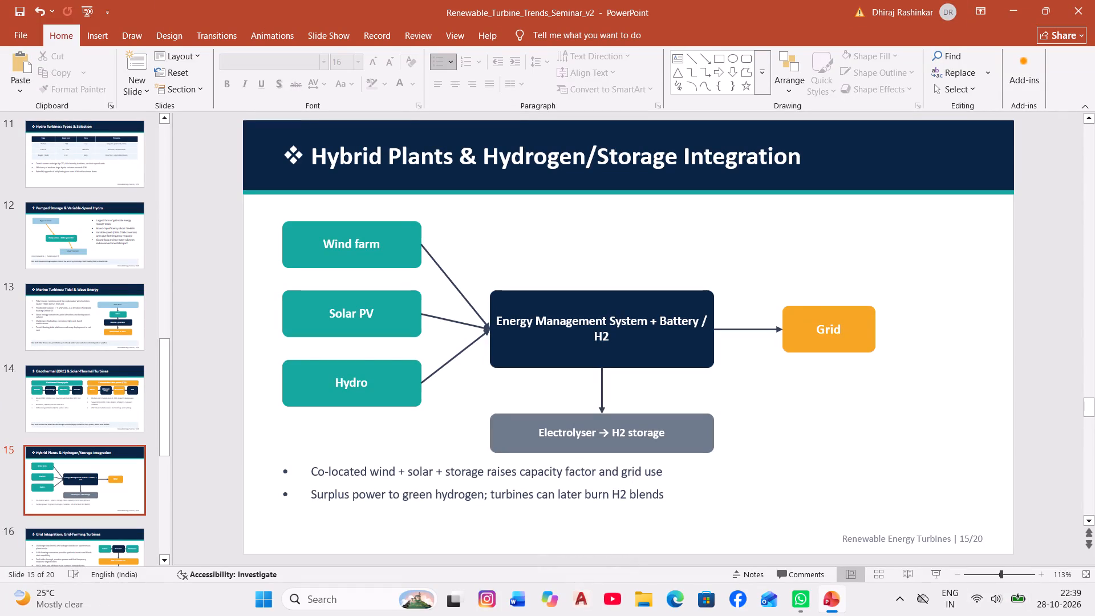
Examine the body list and spacing on the Grid Integration: Grid-Forming Turbines slide.
{"action": "scroll", "coordinate": [435, 348], "scroll_direction": "down", "scroll_amount": 1}
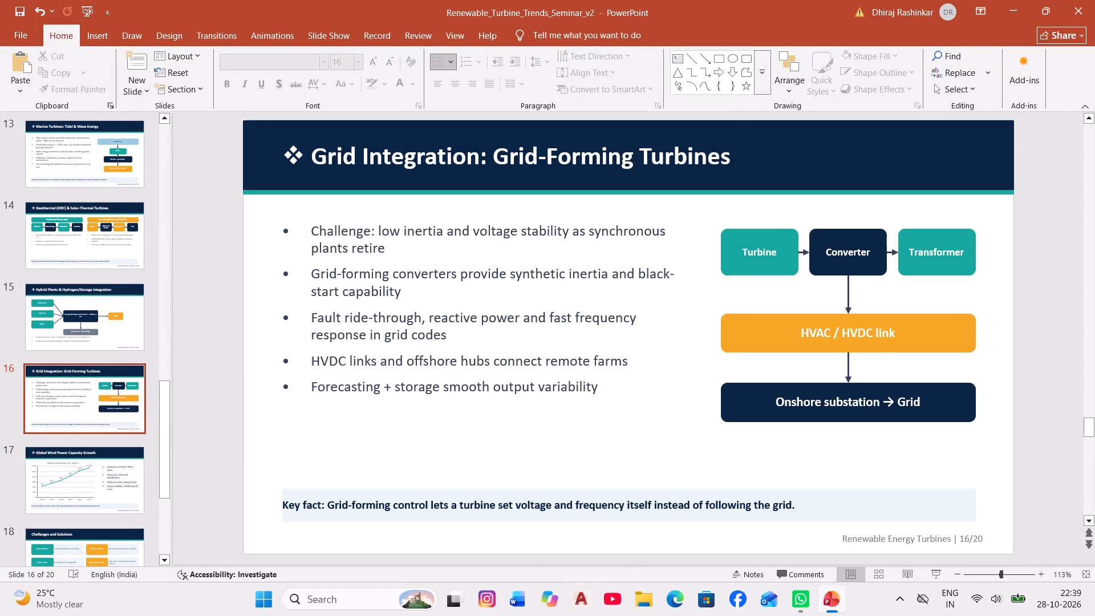
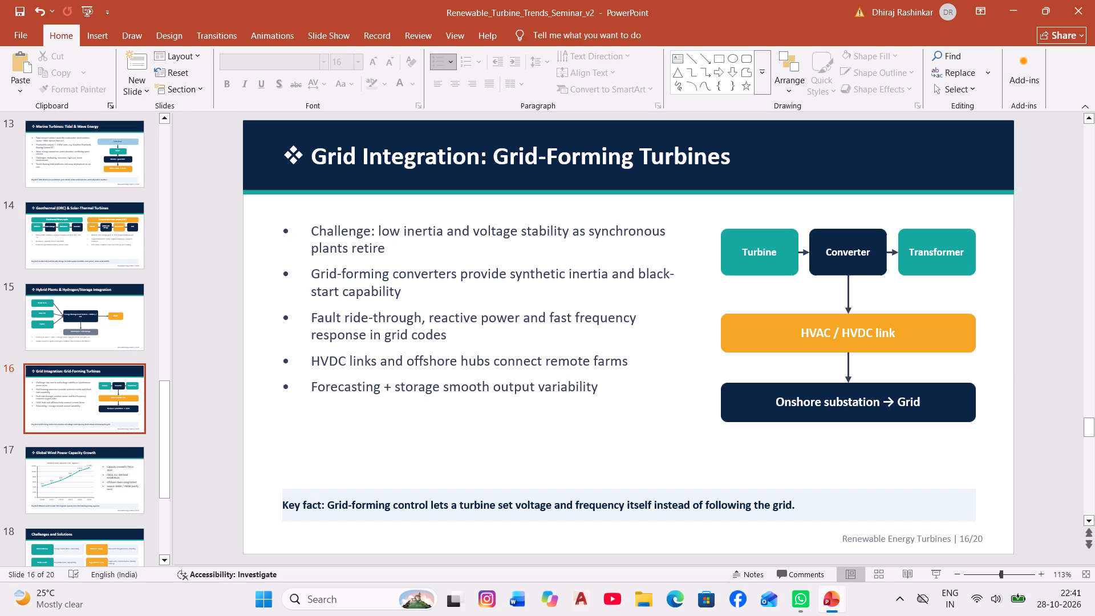
Review the slides through to the Conclusion slide and back to the opening title slide.
{"action": "scroll", "coordinate": [399, 286], "scroll_direction": "down", "scroll_amount": 1}
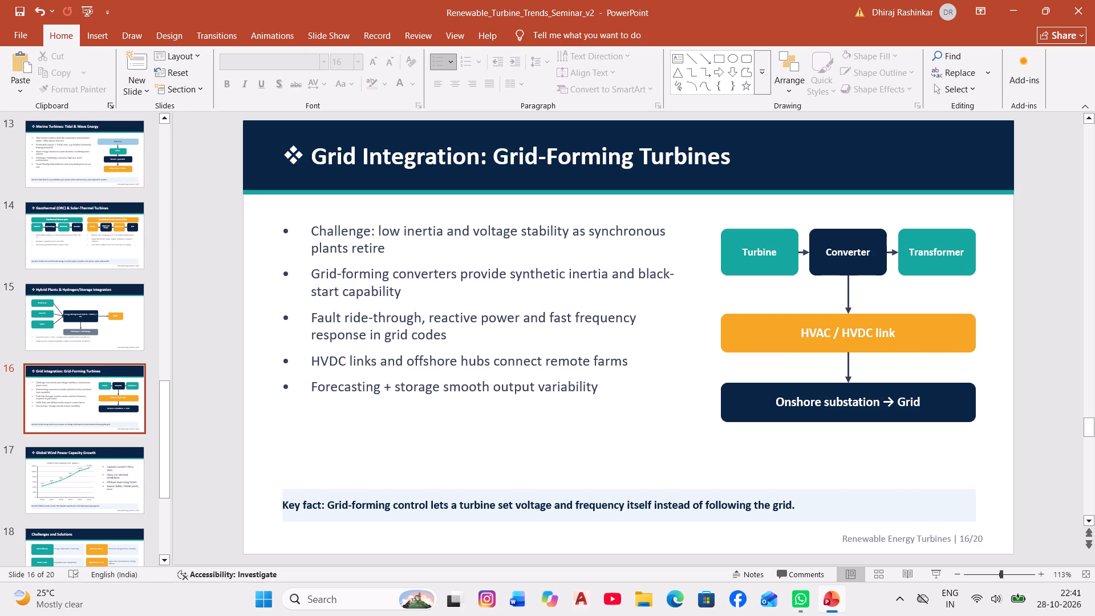
{"action": "scroll", "coordinate": [399, 286], "scroll_direction": "down", "scroll_amount": 2}
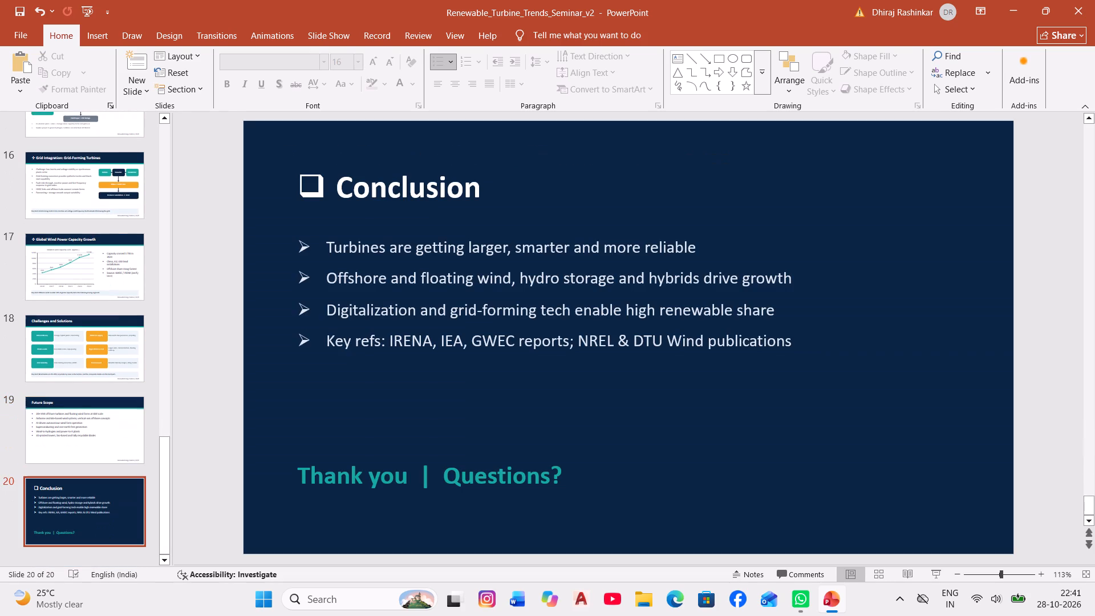
{"action": "scroll", "coordinate": [399, 286], "scroll_direction": "down", "scroll_amount": 2}
{"action": "scroll", "coordinate": [399, 286], "scroll_direction": "up", "scroll_amount": 5}
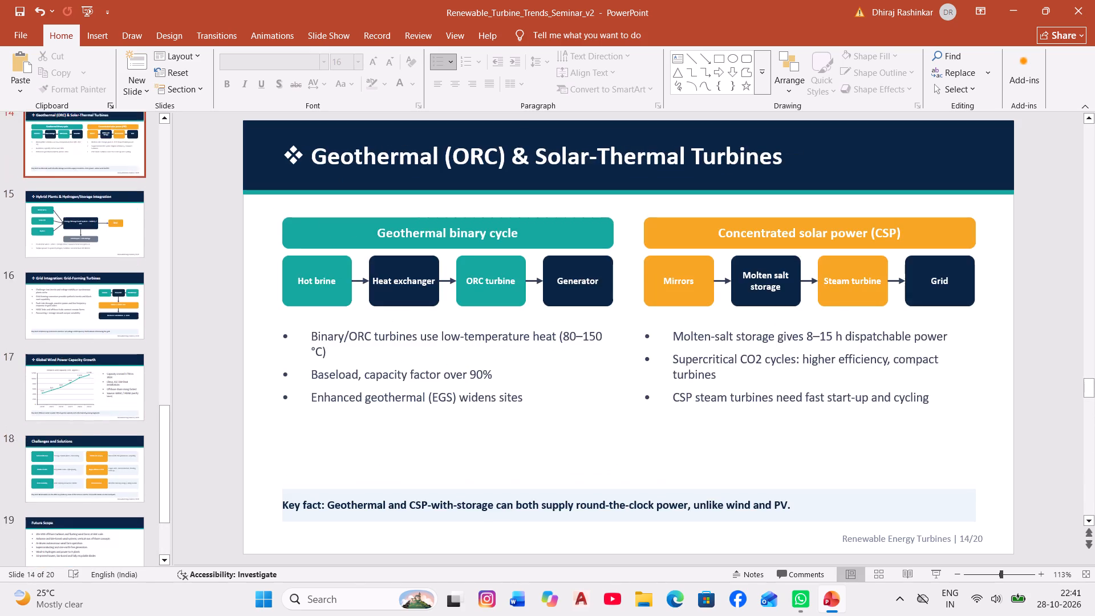
{"action": "scroll", "coordinate": [399, 286], "scroll_direction": "up", "scroll_amount": 3}
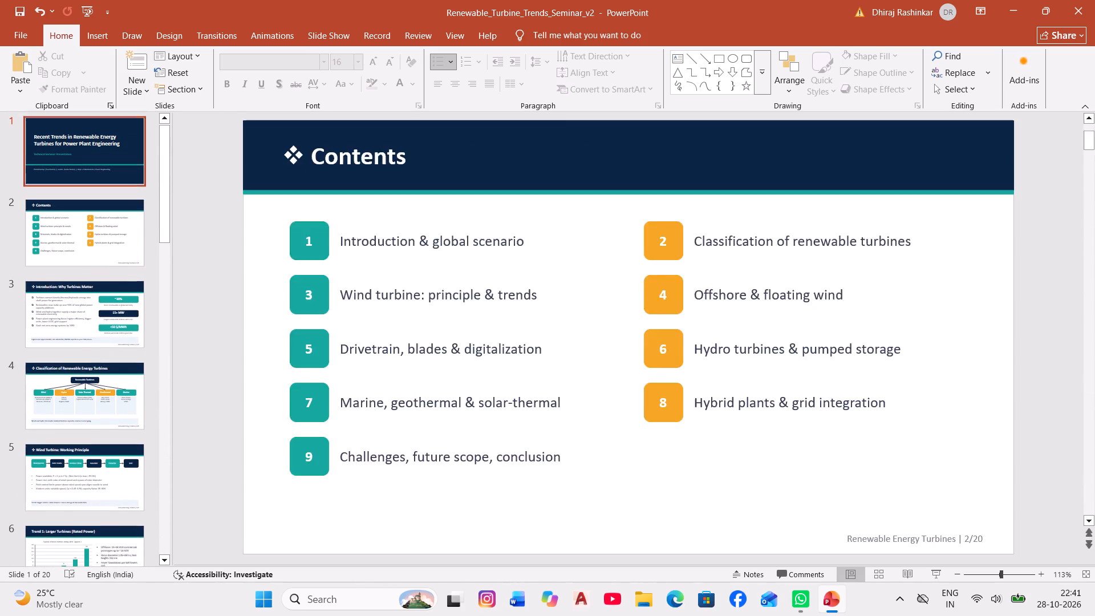
{"action": "scroll", "coordinate": [399, 286], "scroll_direction": "up", "scroll_amount": 3}
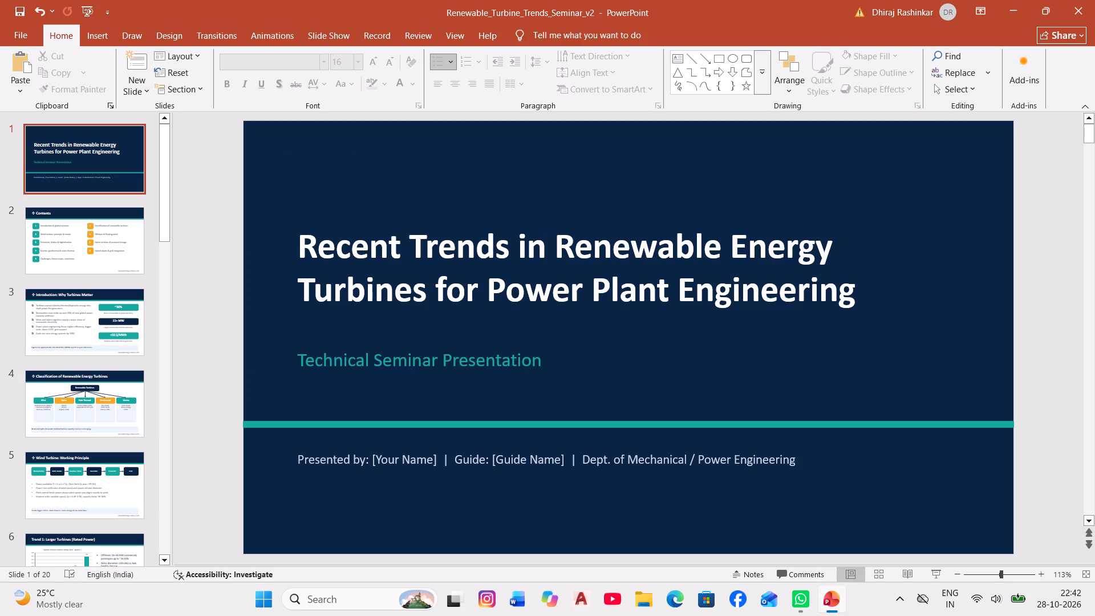
{"action": "scroll", "coordinate": [412, 357], "scroll_direction": "down", "scroll_amount": 1}
{"action": "scroll", "coordinate": [506, 371], "scroll_direction": "up", "scroll_amount": 2}
Shorten the main title's text box from its bottom edge on the title slide so the two-line title sits higher.
{"action": "left_click", "coordinate": [319, 246]}
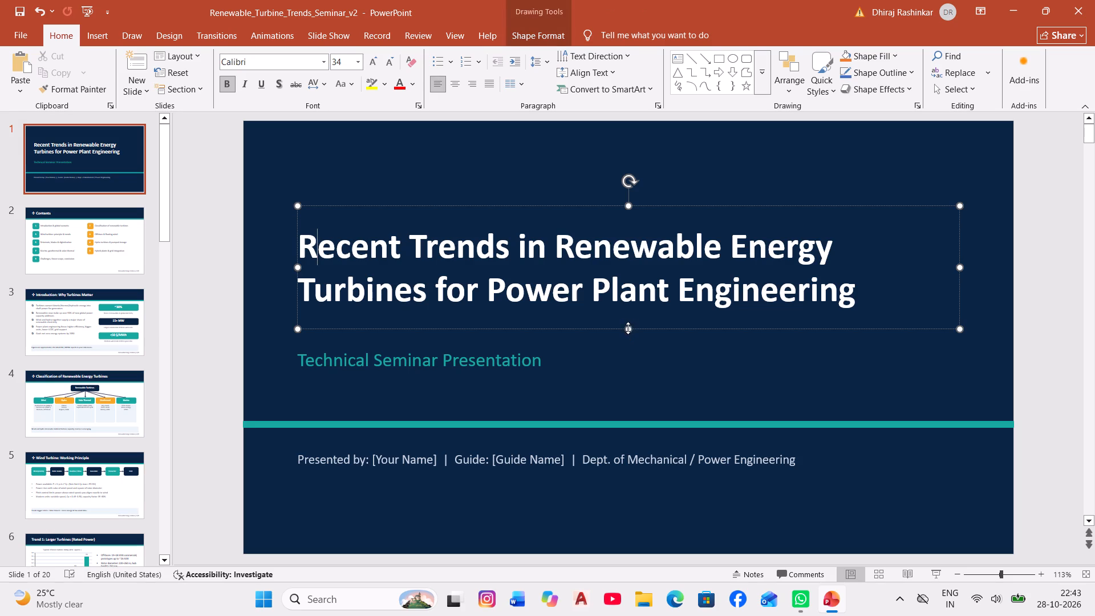
{"action": "left_click_drag", "start_coordinate": [628, 328], "coordinate": [564, 219]}
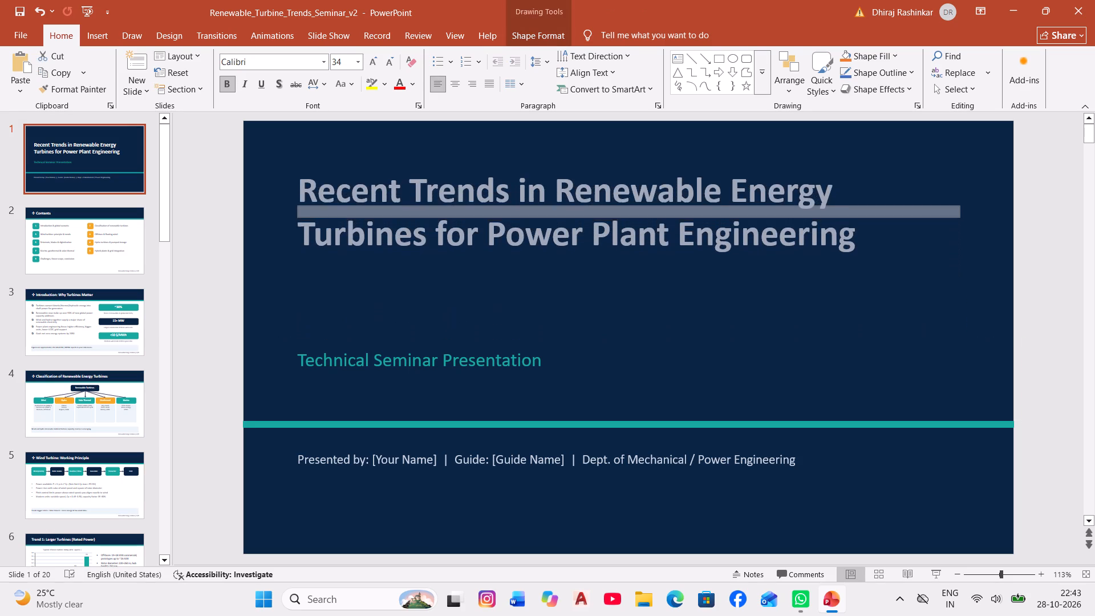
{"action": "left_click_drag", "start_coordinate": [564, 219], "coordinate": [360, 203]}
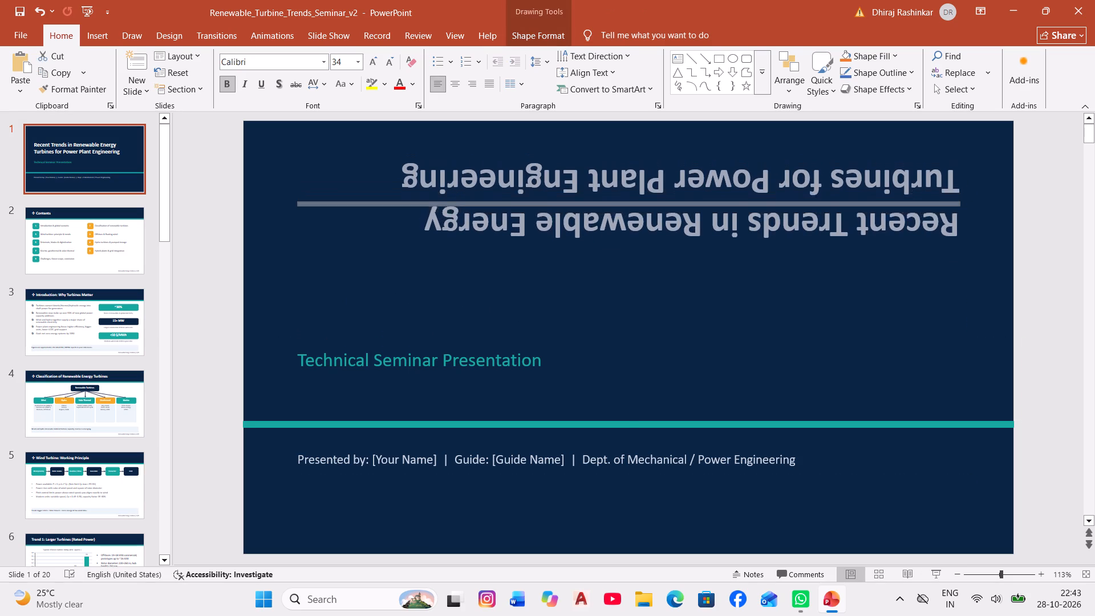
{"action": "left_click_drag", "start_coordinate": [360, 203], "coordinate": [360, 215]}
{"action": "left_click", "coordinate": [373, 156]}
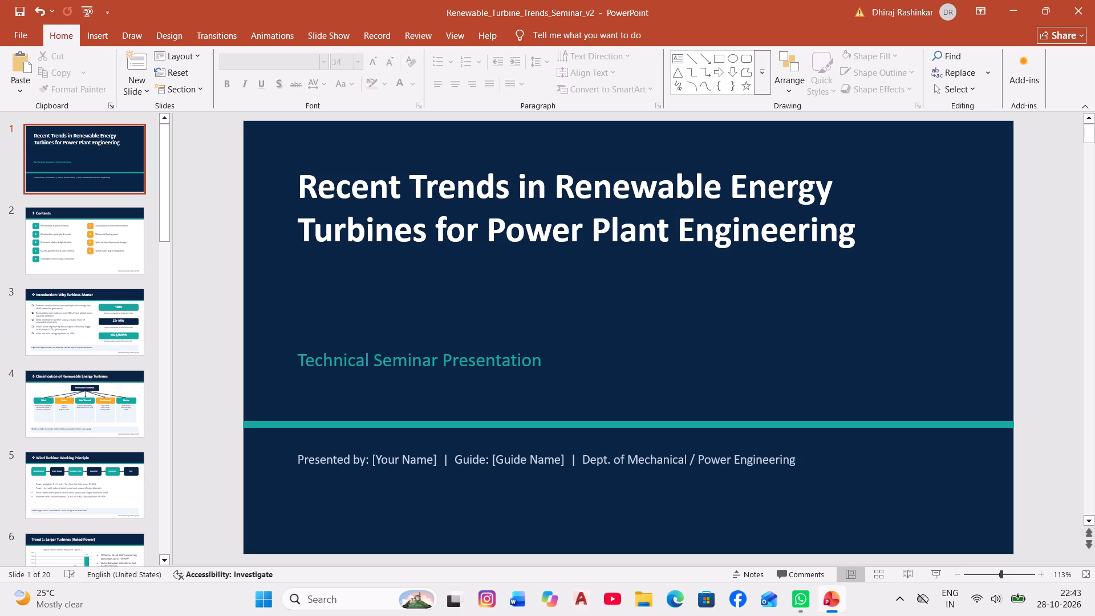
{"action": "left_click", "coordinate": [382, 224]}
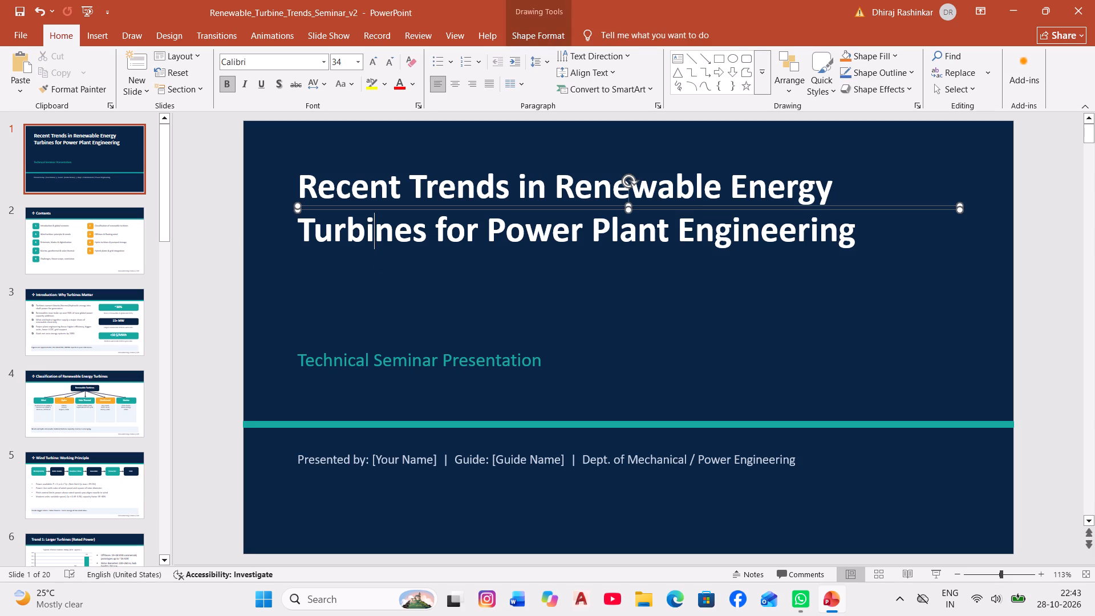
{"action": "left_click", "coordinate": [537, 221]}
{"action": "left_click_drag", "start_coordinate": [629, 210], "coordinate": [631, 211]}
{"action": "left_click_drag", "start_coordinate": [631, 211], "coordinate": [637, 241]}
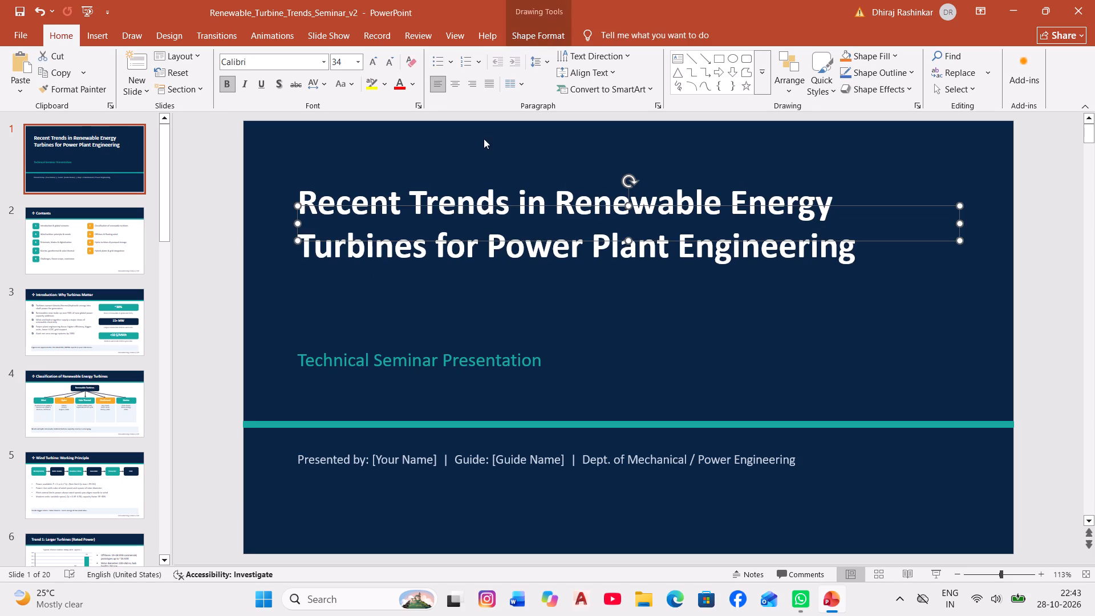
{"action": "left_click", "coordinate": [493, 150]}
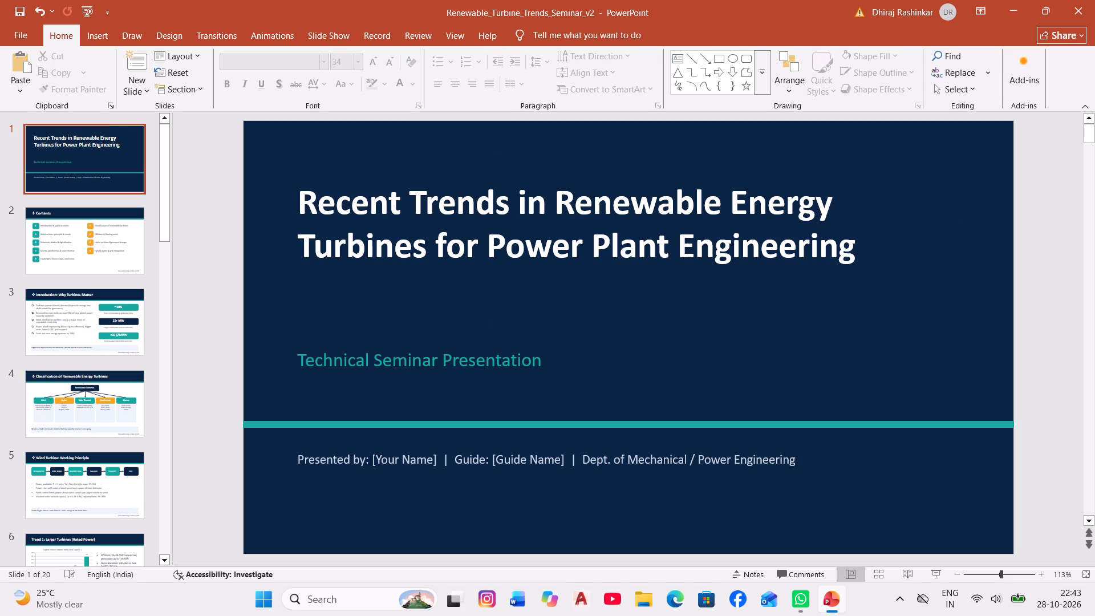
Move the Technical Seminar Presentation subtitle up to sit closer beneath the main title, keeping its left alignment.
{"action": "left_click", "coordinate": [471, 358]}
{"action": "left_click_drag", "start_coordinate": [400, 363], "coordinate": [407, 342]}
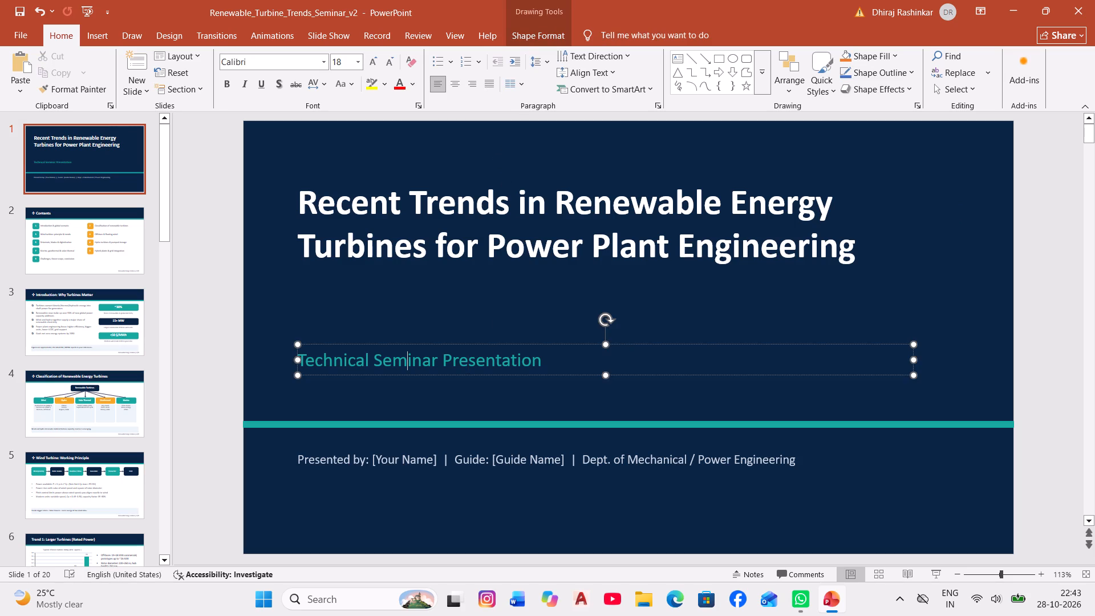
{"action": "left_click_drag", "start_coordinate": [407, 342], "coordinate": [521, 324]}
{"action": "left_click", "coordinate": [535, 324]}
{"action": "left_click", "coordinate": [498, 361]}
{"action": "left_click_drag", "start_coordinate": [571, 350], "coordinate": [571, 329]}
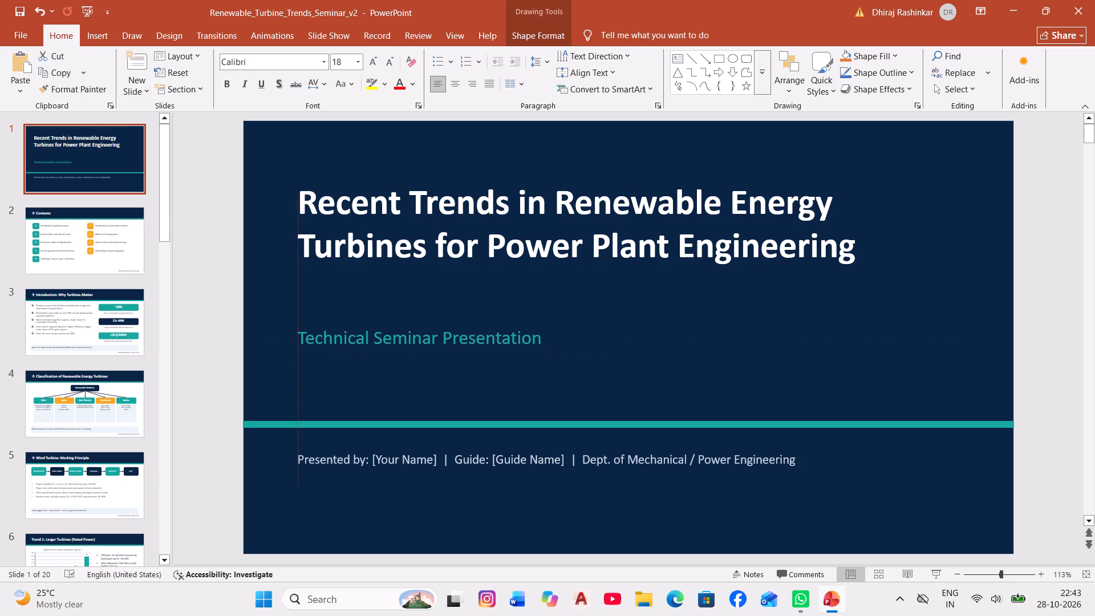
{"action": "left_click_drag", "start_coordinate": [571, 329], "coordinate": [569, 297]}
{"action": "left_click", "coordinate": [567, 341]}
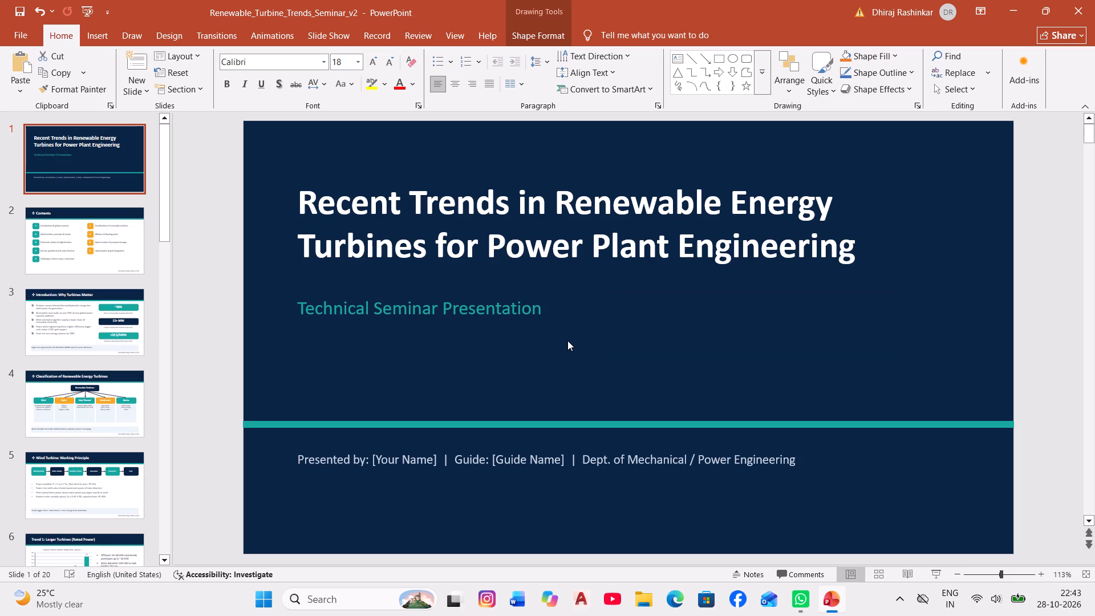
Move the teal divider bar up to just below the Technical Seminar Presentation subtitle.
{"action": "left_click_drag", "start_coordinate": [490, 423], "coordinate": [491, 423]}
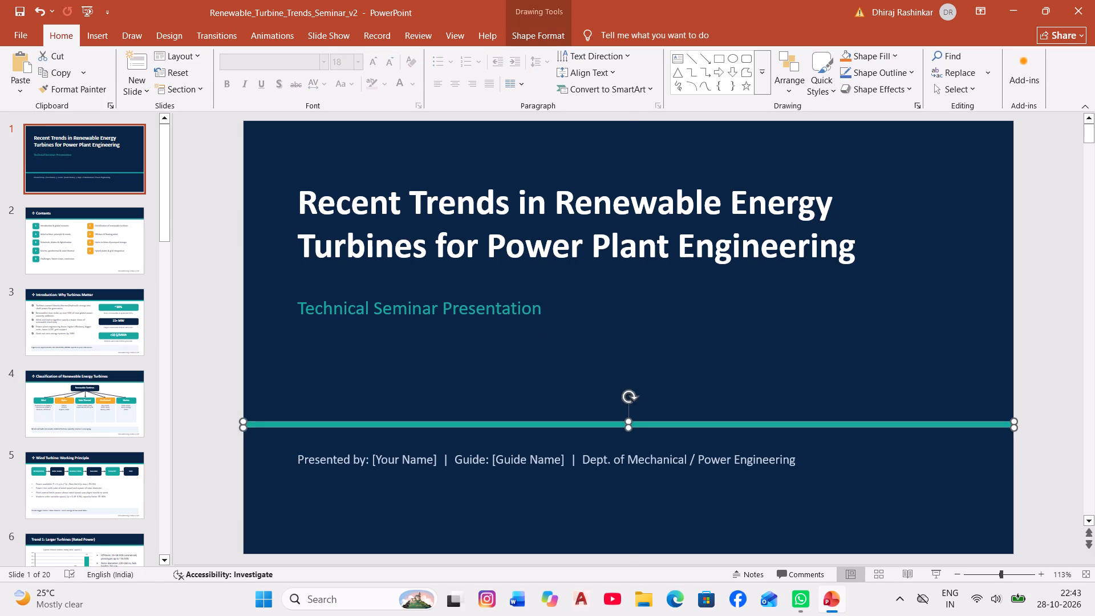
{"action": "left_click_drag", "start_coordinate": [491, 423], "coordinate": [486, 356]}
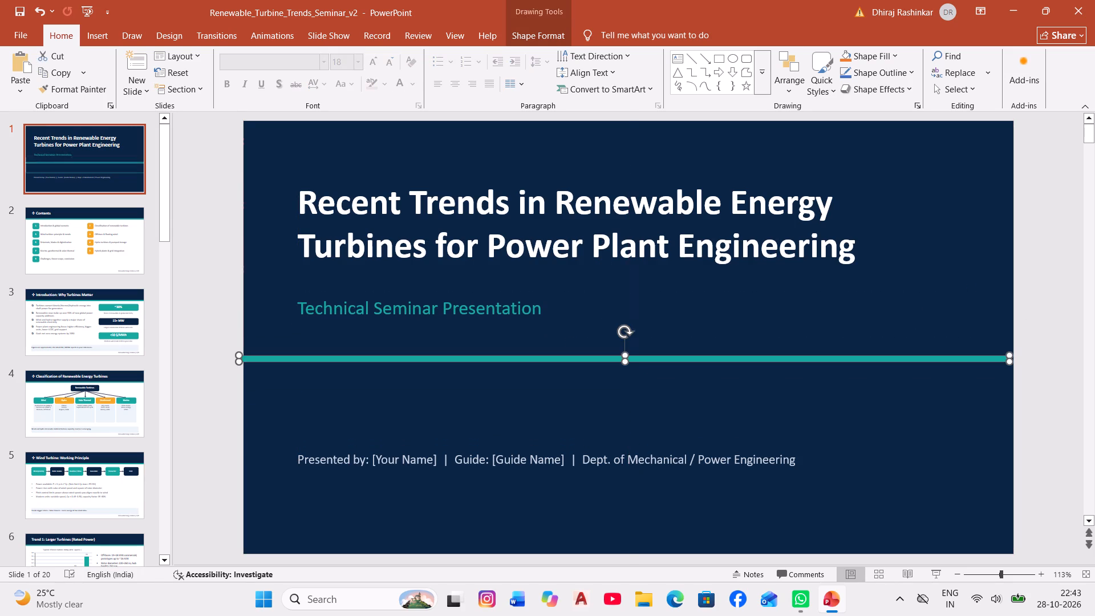
{"action": "left_click", "coordinate": [490, 406]}
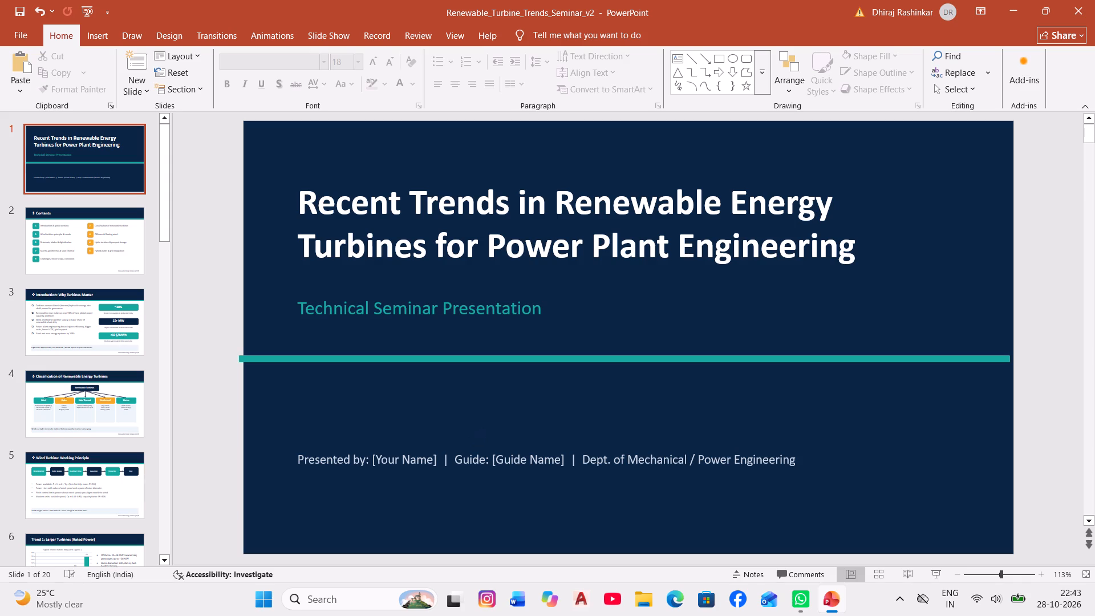
Set the whole presenter, guide and department line on the title slide to 16 pt text.
{"action": "left_click", "coordinate": [371, 460]}
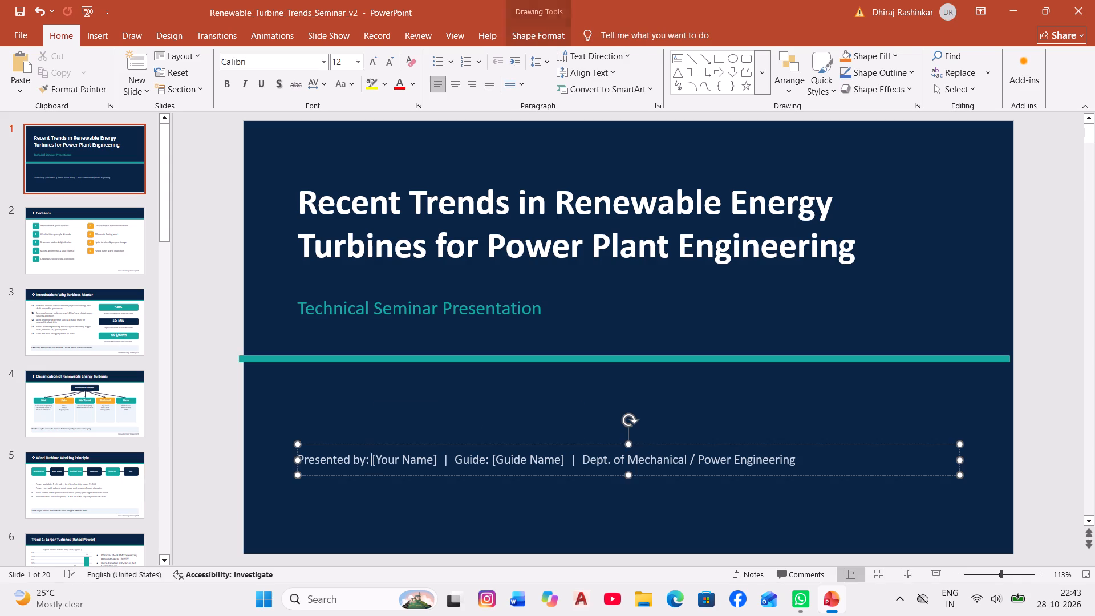
{"action": "left_click", "coordinate": [309, 464]}
{"action": "left_click_drag", "start_coordinate": [302, 459], "coordinate": [480, 451]}
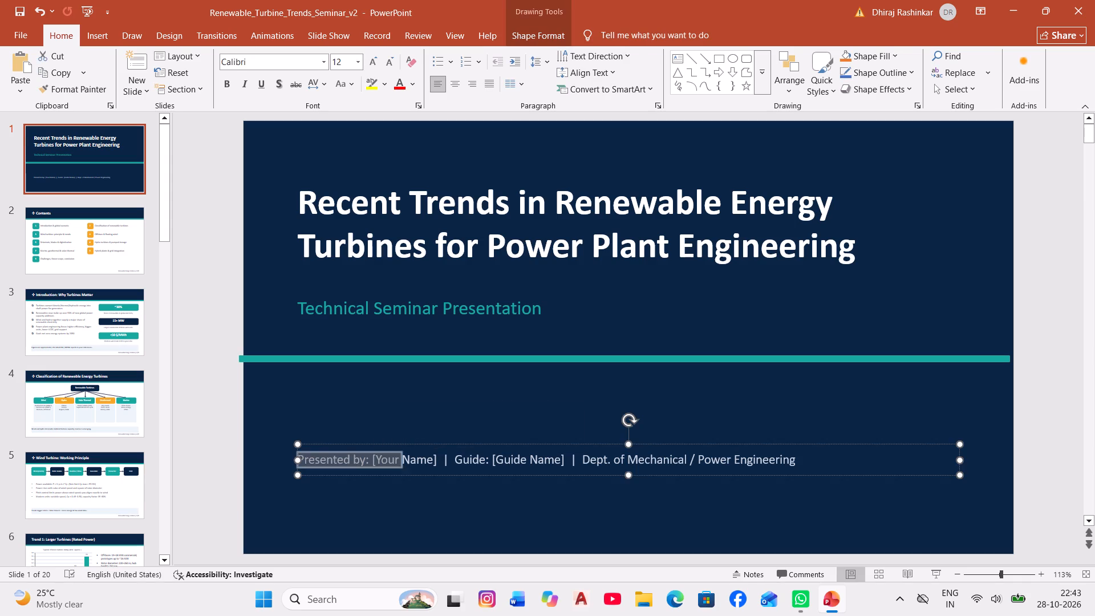
{"action": "left_click_drag", "start_coordinate": [480, 451], "coordinate": [1094, 357]}
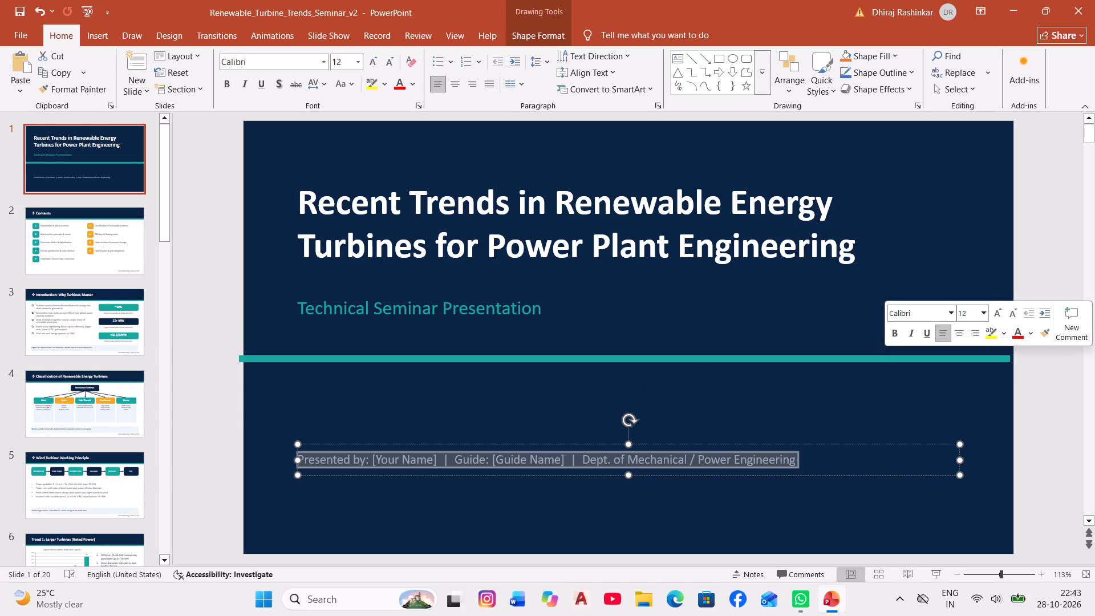
{"action": "left_click", "coordinate": [983, 311]}
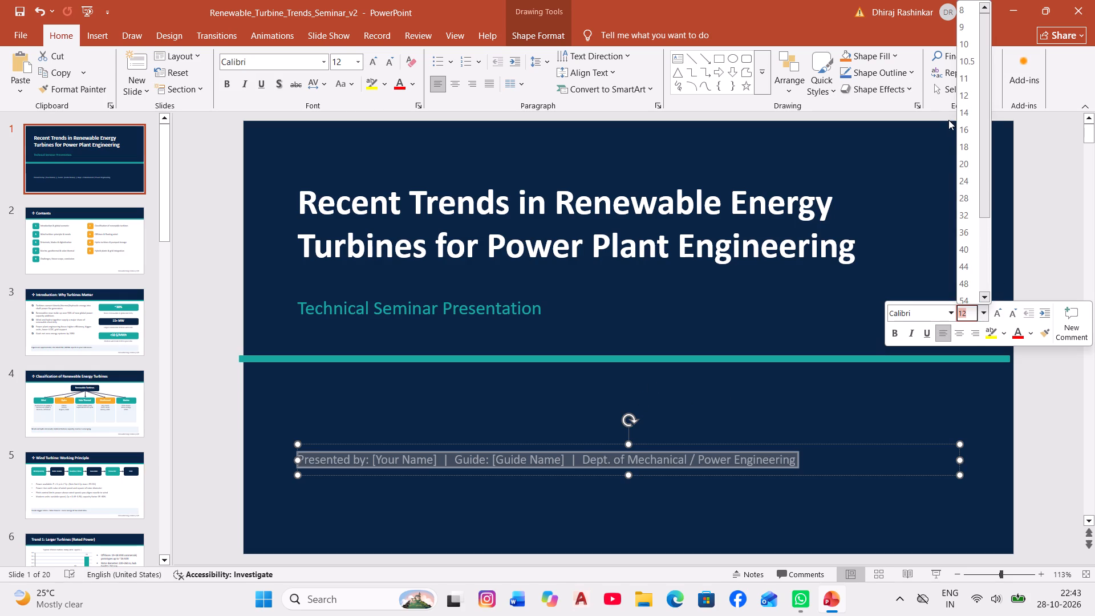
{"action": "left_click", "coordinate": [967, 124]}
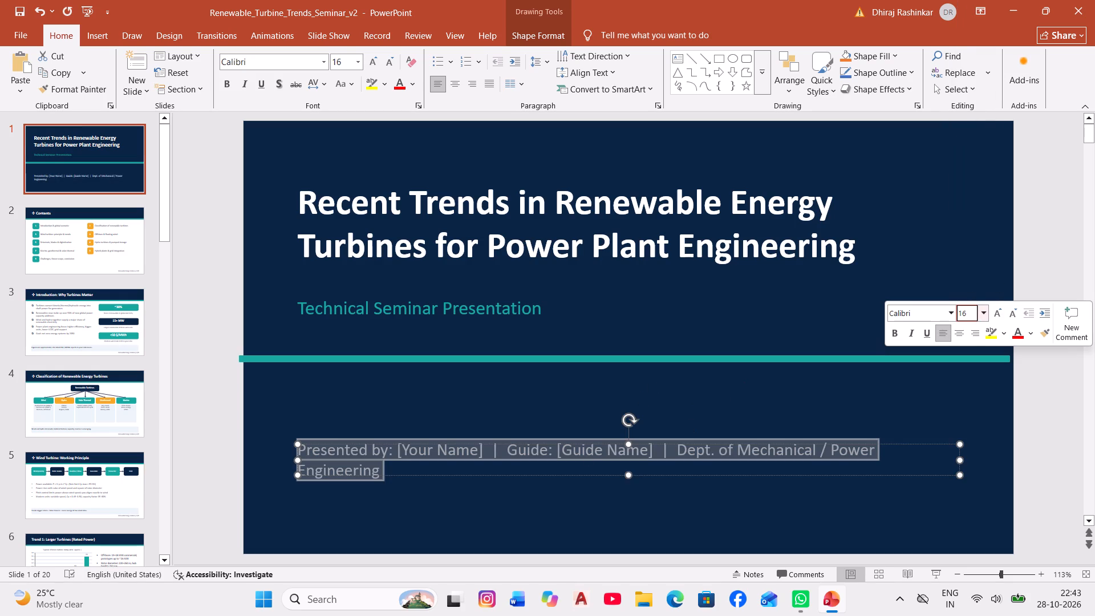
{"action": "left_click", "coordinate": [404, 443]}
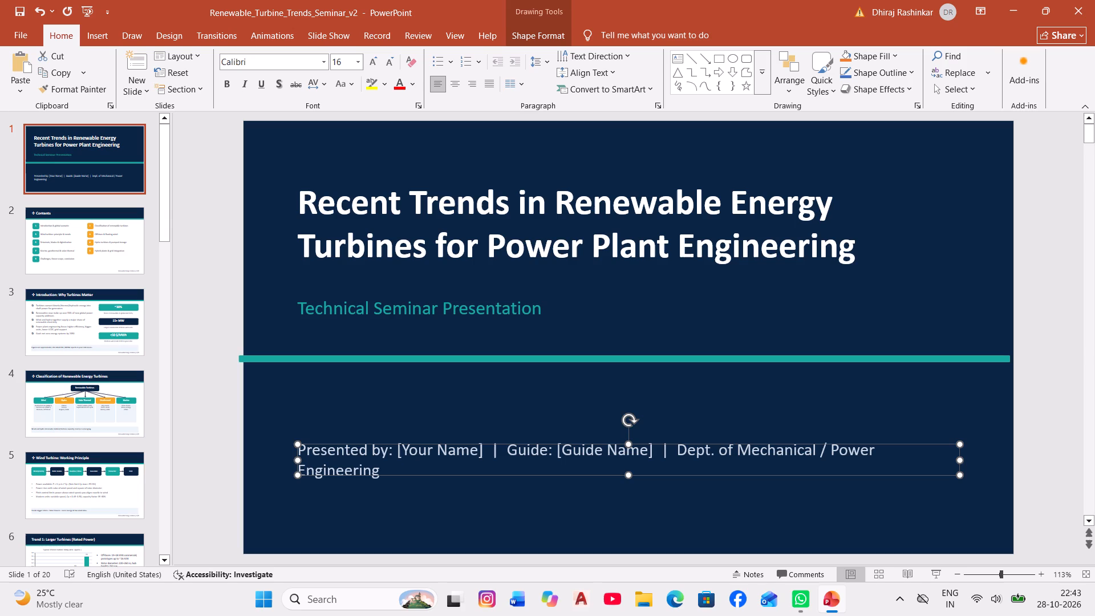
Replace the [Your Name] placeholder on the title slide with the presenter's full name and break the line directly after it.
{"action": "left_click", "coordinate": [491, 449]}
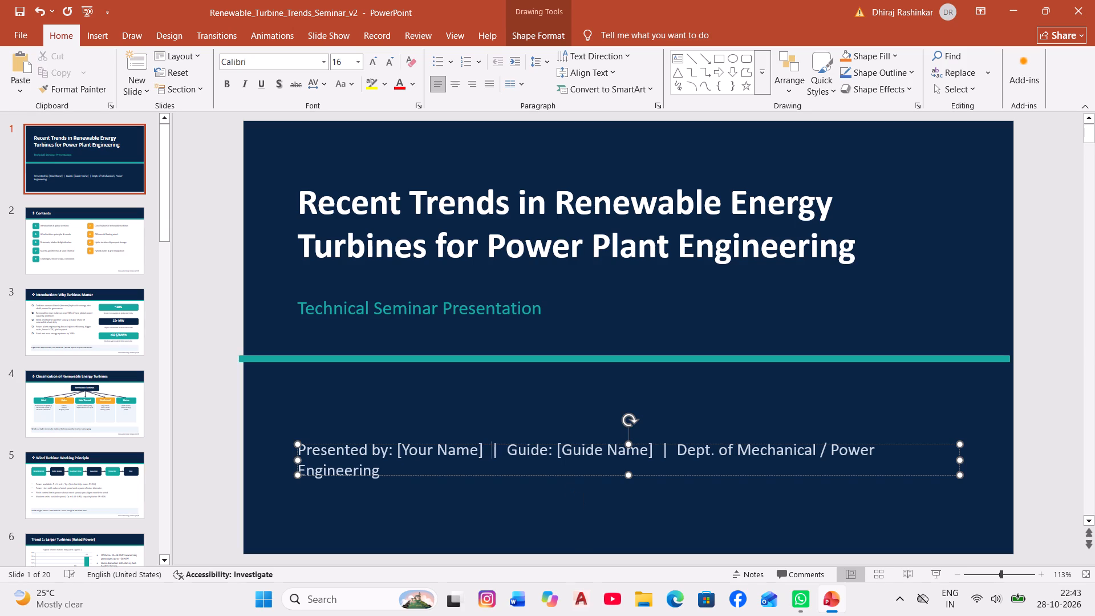
{"action": "key", "text": "BackSpace"}
{"action": "key", "text": "BackSpace"}
{"action": "key", "text": "BackSpace"}
{"action": "key", "text": "BackSpace"}
{"action": "key", "text": "BackSpace"}
{"action": "key", "text": "BackSpace"}
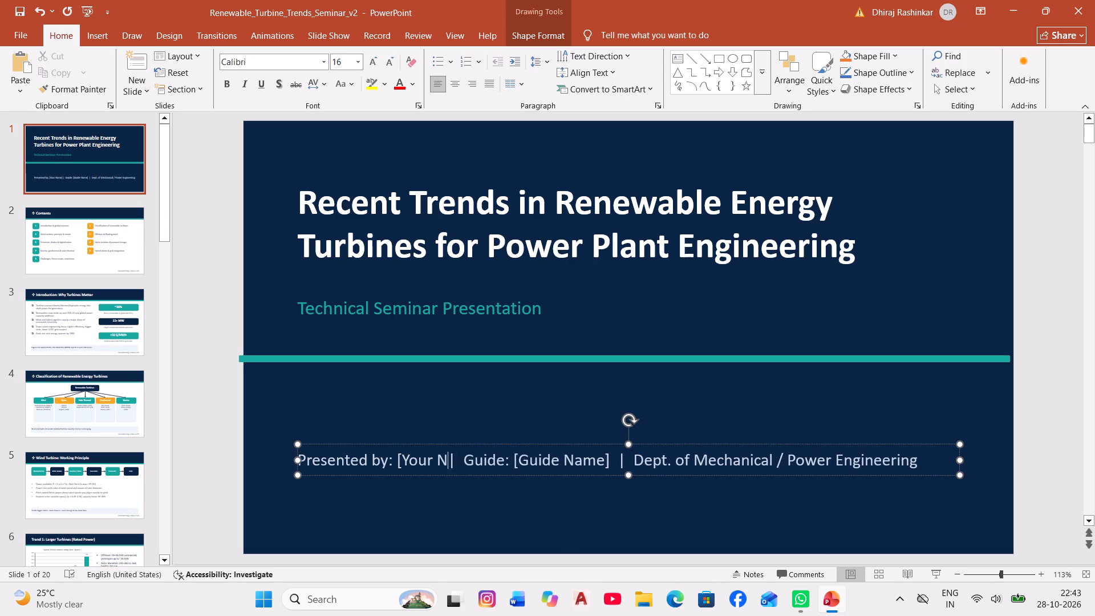
{"action": "key", "text": "BackSpace"}
{"action": "key", "text": "BackSpace"}
{"action": "key", "text": "BackSpace"}
{"action": "key", "text": "BackSpace"}
{"action": "key", "text": "BackSpace"}
{"action": "key", "text": "BackSpace"}
{"action": "key", "text": "BackSpace"}
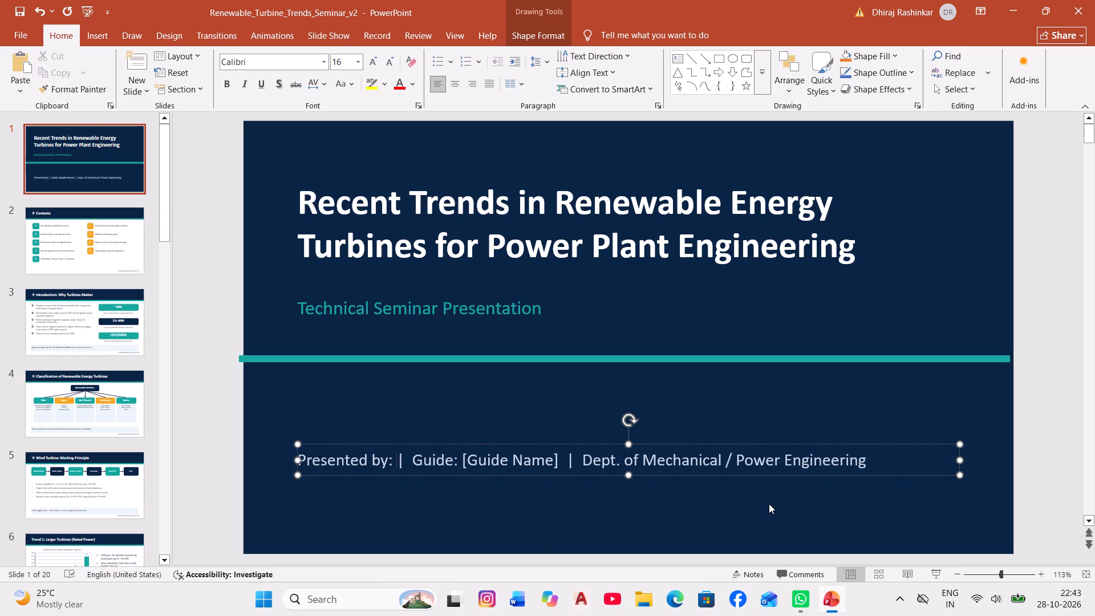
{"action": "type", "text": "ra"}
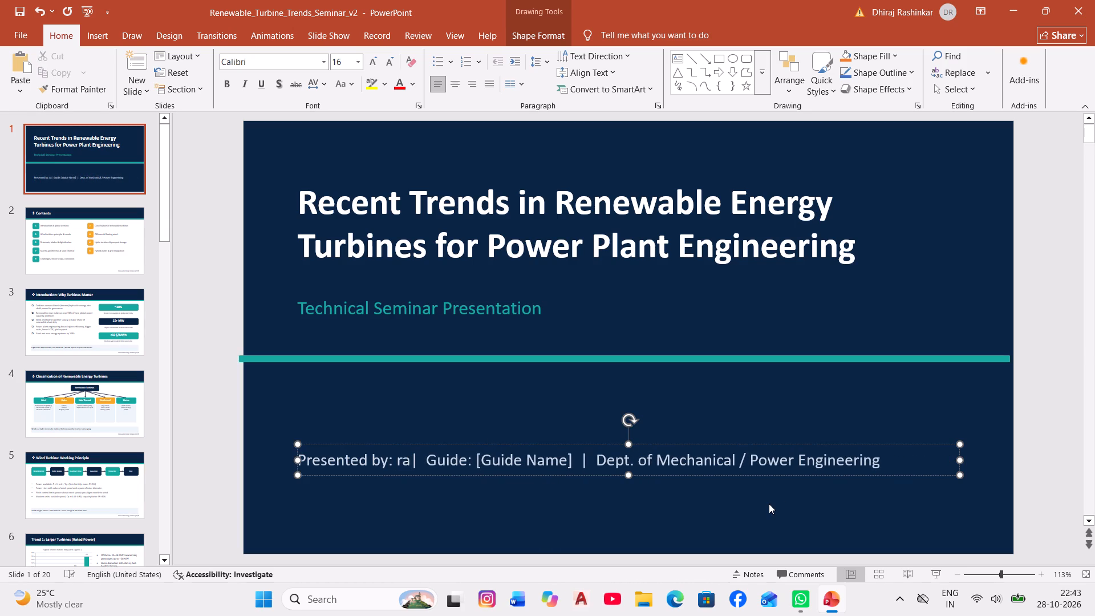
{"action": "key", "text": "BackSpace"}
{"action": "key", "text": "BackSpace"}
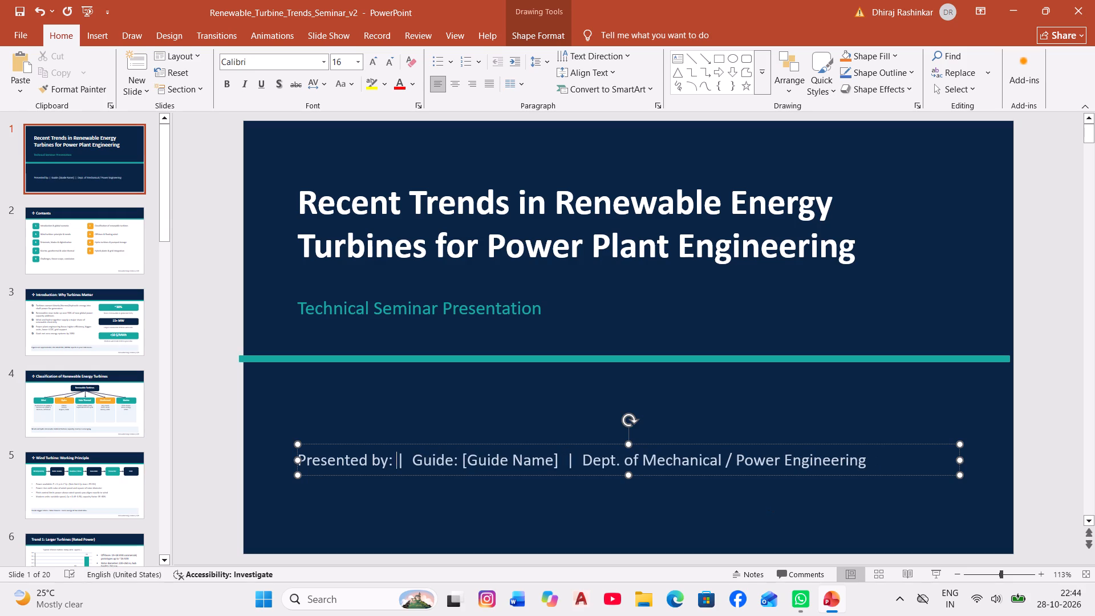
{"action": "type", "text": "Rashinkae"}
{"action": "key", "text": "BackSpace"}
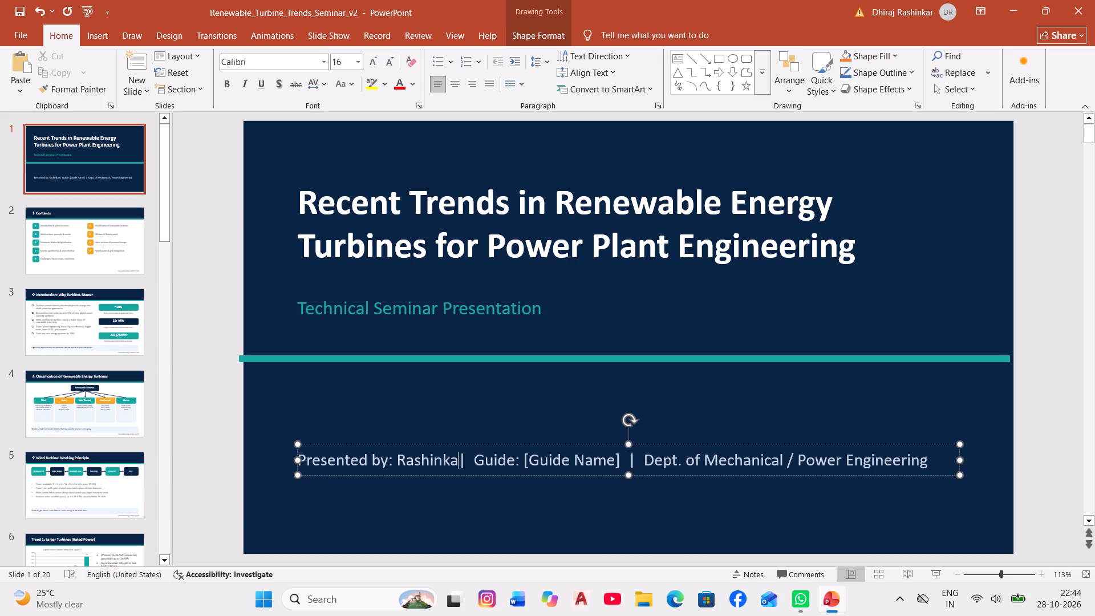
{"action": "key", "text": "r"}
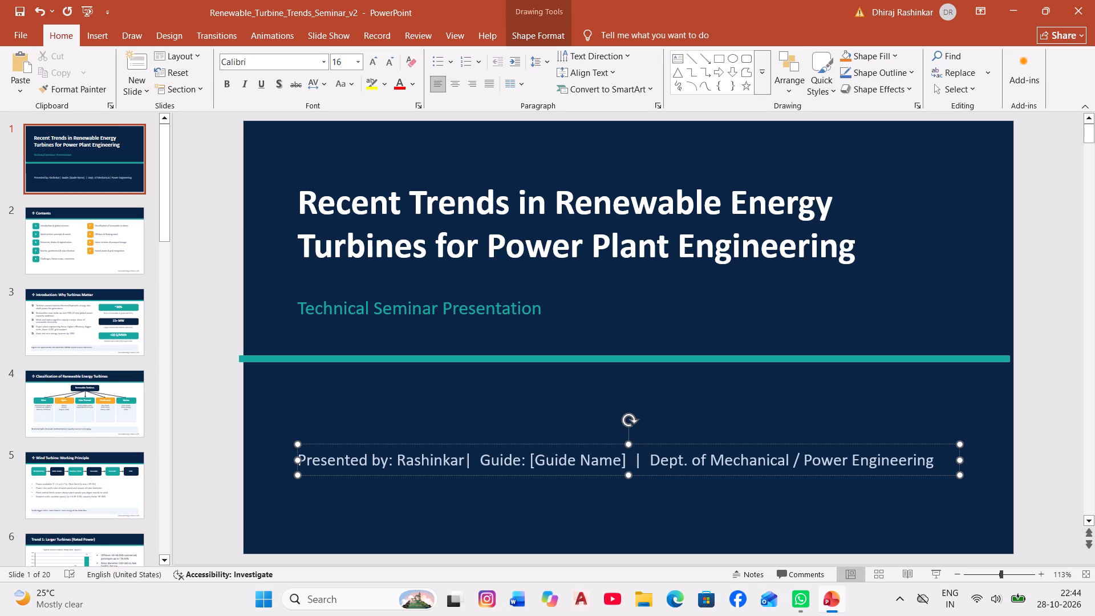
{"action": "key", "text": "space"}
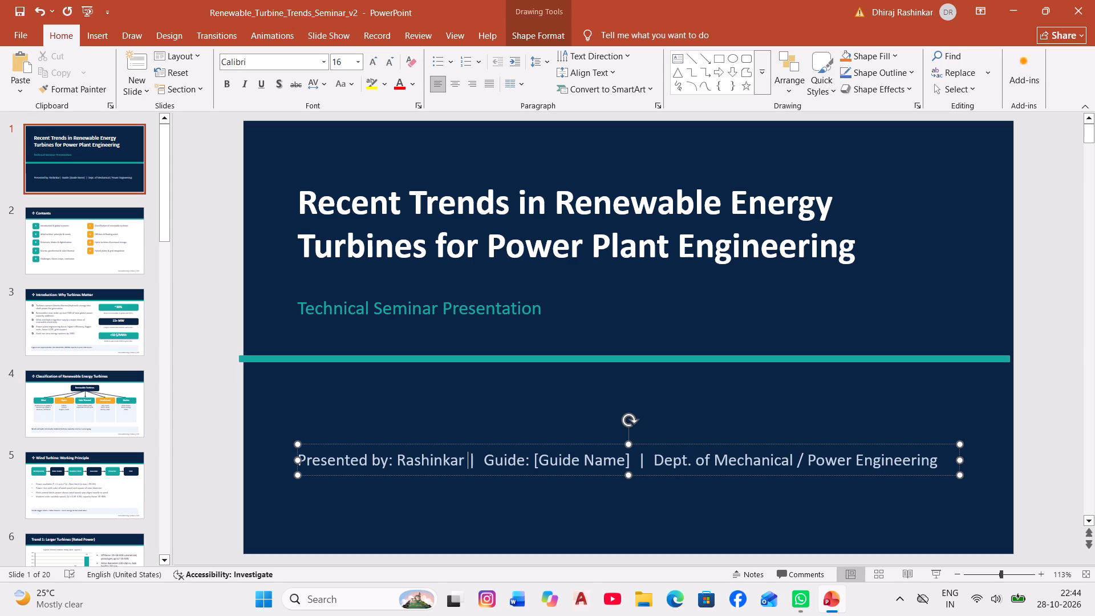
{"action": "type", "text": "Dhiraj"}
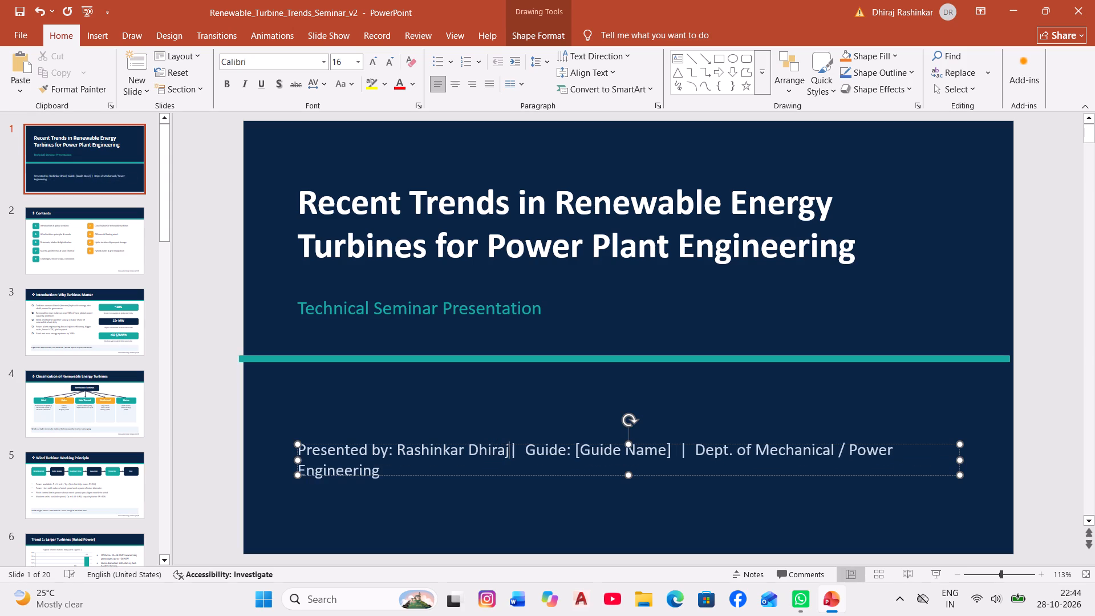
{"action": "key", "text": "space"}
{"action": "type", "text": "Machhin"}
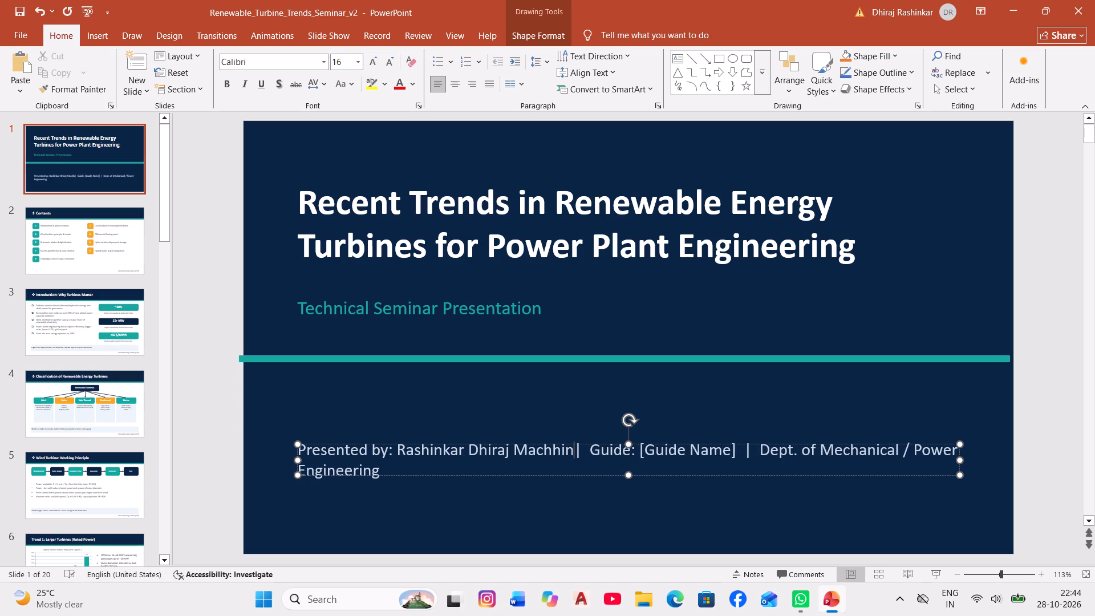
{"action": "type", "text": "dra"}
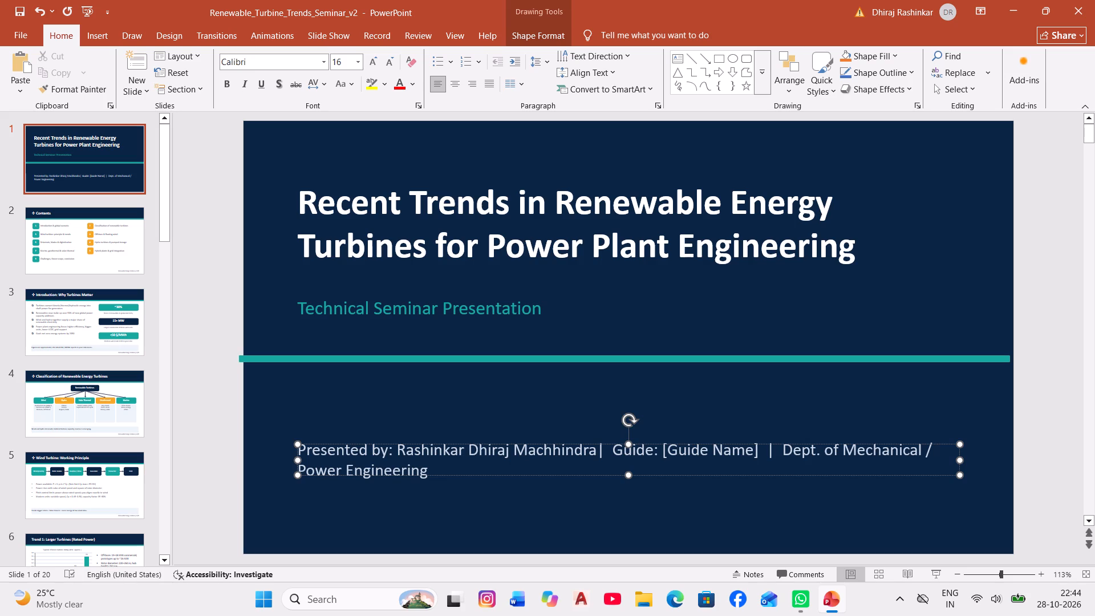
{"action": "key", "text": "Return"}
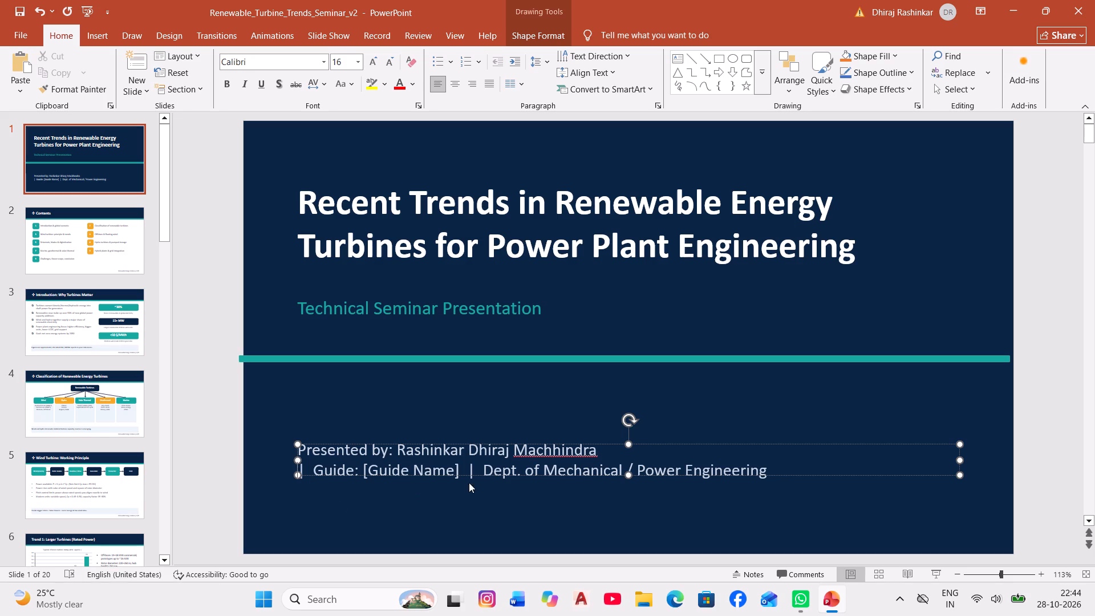
Delete the separators, guide placeholder and department text from the line below the presenter's name, leaving that line empty.
{"action": "left_click", "coordinate": [785, 469]}
{"action": "double_click", "coordinate": [780, 469]}
{"action": "key", "text": "BackSpace"}
{"action": "key", "text": "BackSpace"}
{"action": "key", "text": "BackSpace"}
{"action": "key", "text": "BackSpace"}
{"action": "key", "text": "BackSpace"}
{"action": "key", "text": "BackSpace"}
{"action": "key", "text": "BackSpace"}
{"action": "key", "text": "BackSpace"}
{"action": "key", "text": "BackSpace"}
{"action": "key", "text": "BackSpace"}
{"action": "key", "text": "BackSpace"}
{"action": "key", "text": "BackSpace"}
{"action": "key", "text": "BackSpace"}
{"action": "key", "text": "BackSpace"}
{"action": "key", "text": "BackSpace"}
{"action": "key", "text": "BackSpace"}
{"action": "key", "text": "BackSpace"}
{"action": "key", "text": "BackSpace"}
{"action": "key", "text": "BackSpace"}
{"action": "key", "text": "BackSpace"}
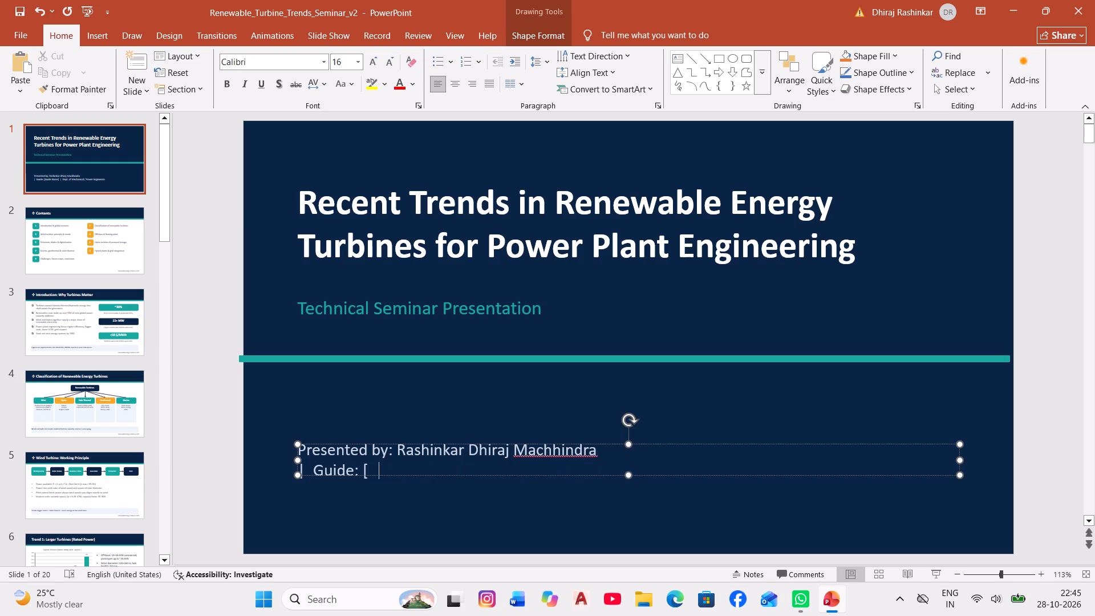
{"action": "key", "text": "BackSpace"}
{"action": "key", "text": "BackSpace"}
{"action": "key", "text": "BackSpace"}
{"action": "key", "text": "BackSpace"}
{"action": "key", "text": "BackSpace"}
{"action": "key", "text": "BackSpace"}
{"action": "key", "text": "BackSpace"}
{"action": "key", "text": "BackSpace"}
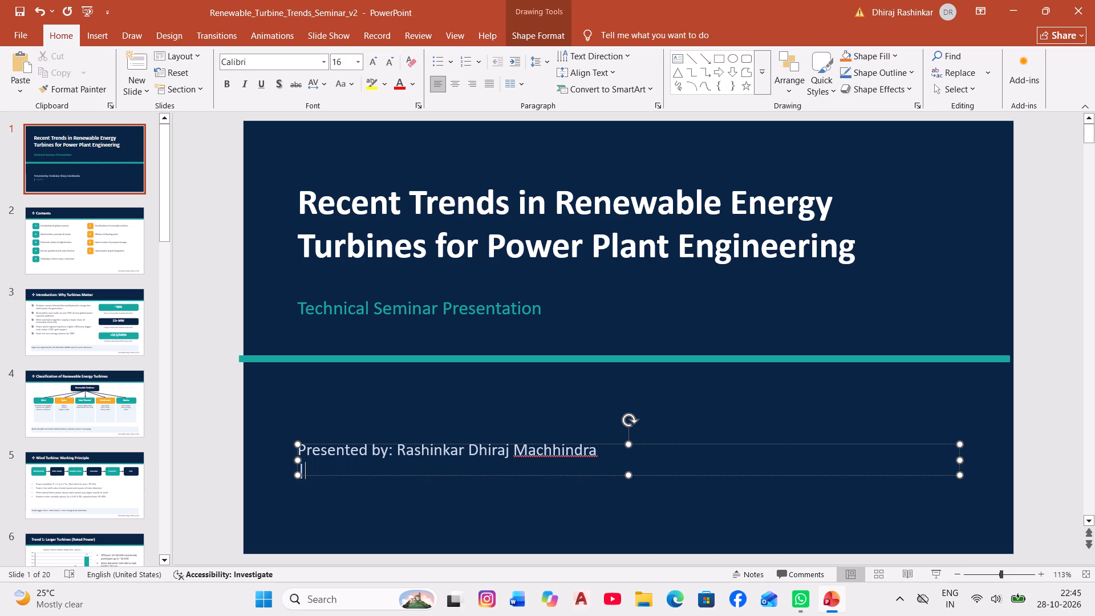
{"action": "key", "text": "BackSpace"}
Add the label "Enroll. No.:" on the empty line below the presenter's name.
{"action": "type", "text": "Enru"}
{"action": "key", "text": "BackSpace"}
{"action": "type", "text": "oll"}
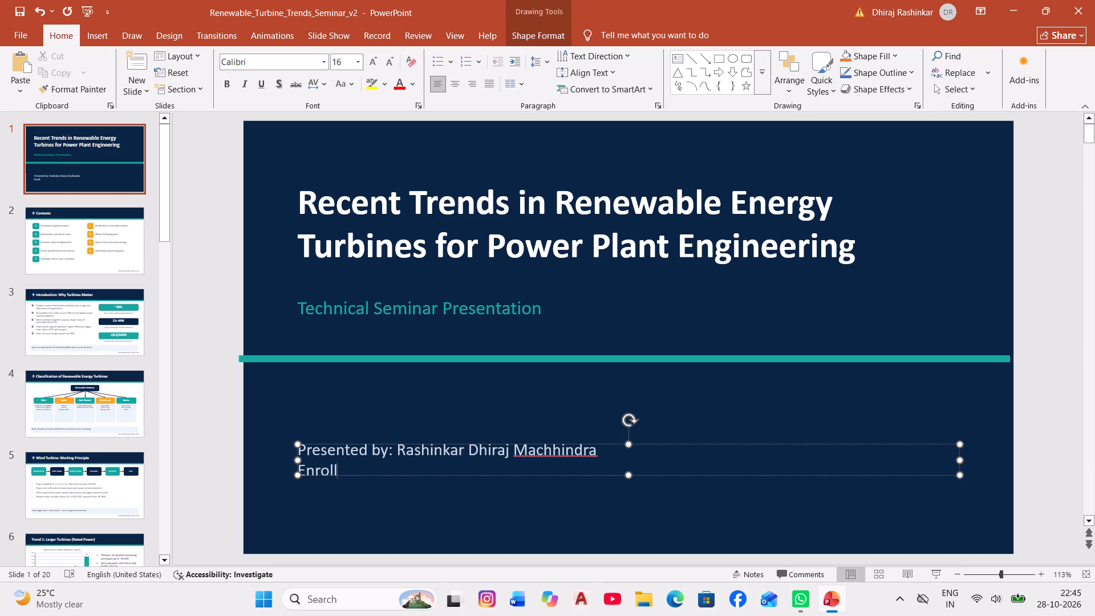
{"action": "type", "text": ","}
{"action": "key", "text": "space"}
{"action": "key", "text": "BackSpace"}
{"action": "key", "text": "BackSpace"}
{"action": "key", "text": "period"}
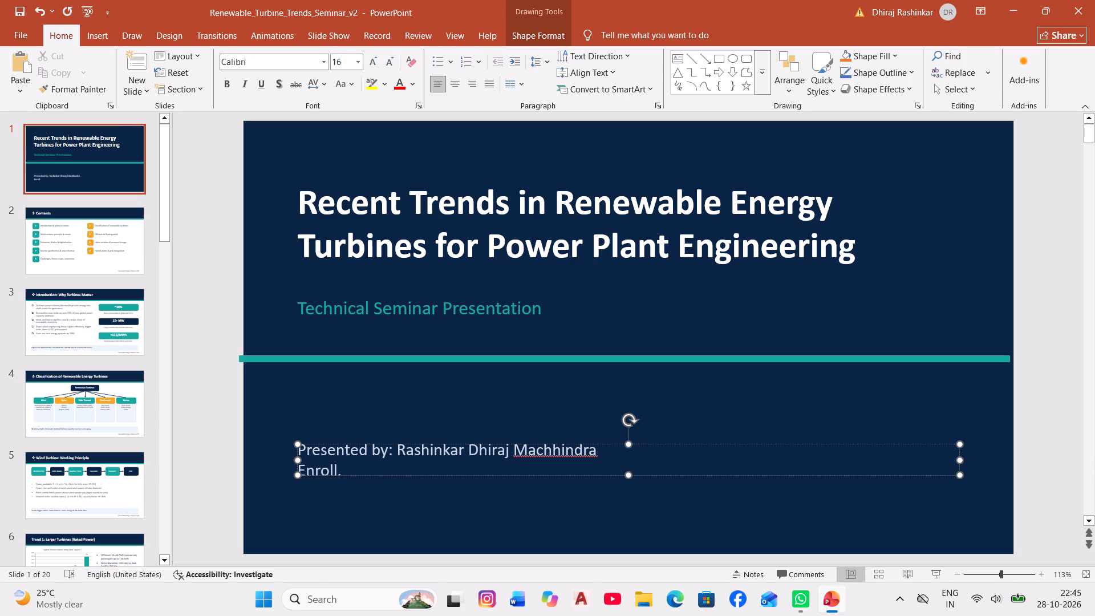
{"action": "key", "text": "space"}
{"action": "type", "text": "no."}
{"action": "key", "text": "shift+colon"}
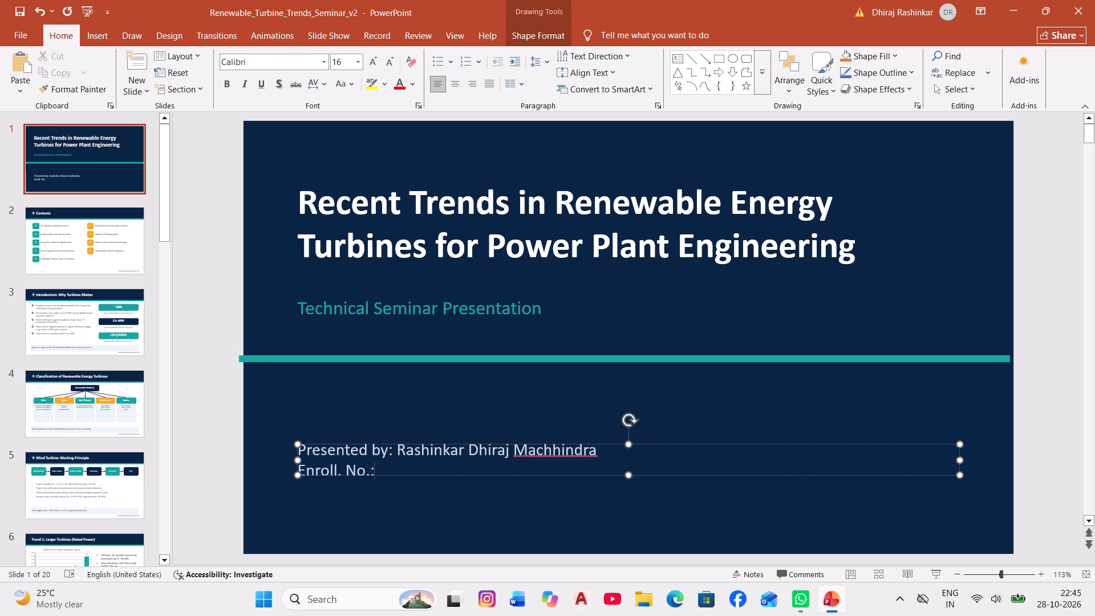
Enter the presenter's enrollment number after the "Enroll. No.:" label, separated by a space.
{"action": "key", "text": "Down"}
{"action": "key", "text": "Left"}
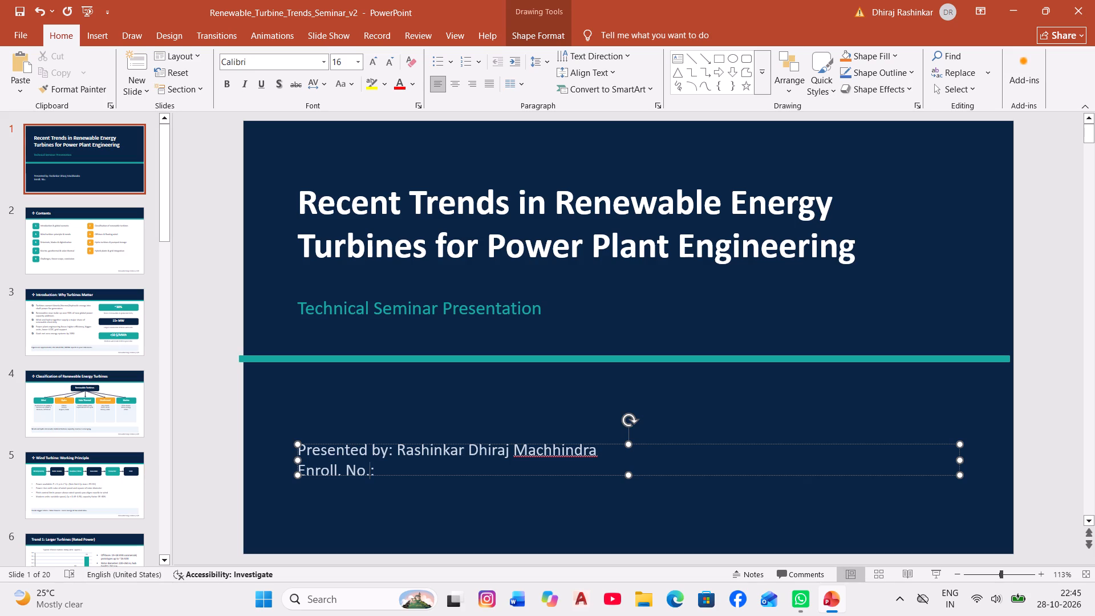
{"action": "left_click", "coordinate": [562, 473]}
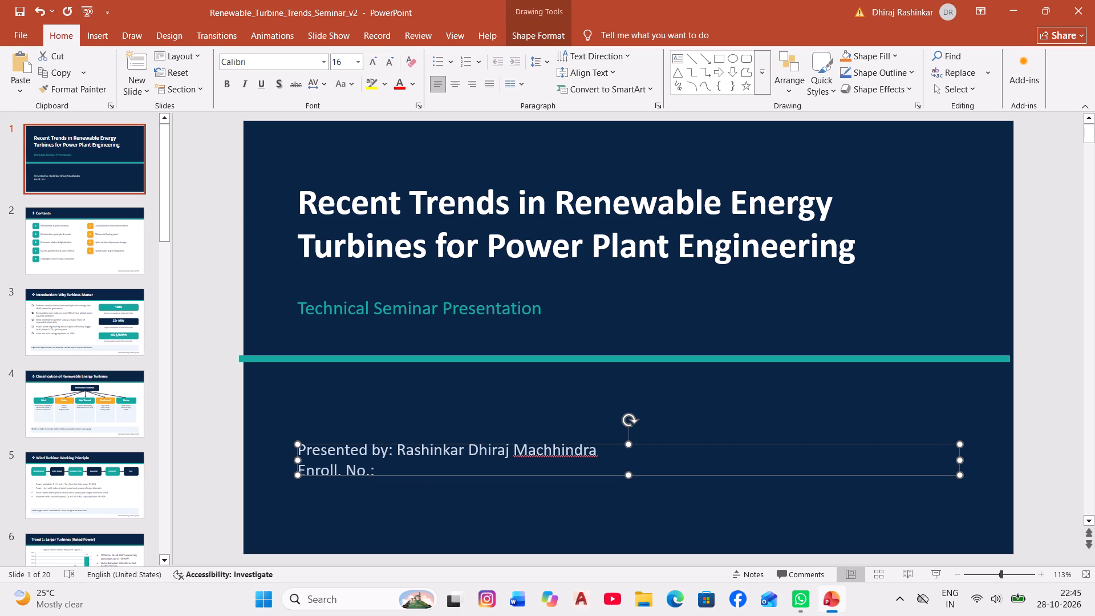
{"action": "left_click", "coordinate": [403, 468]}
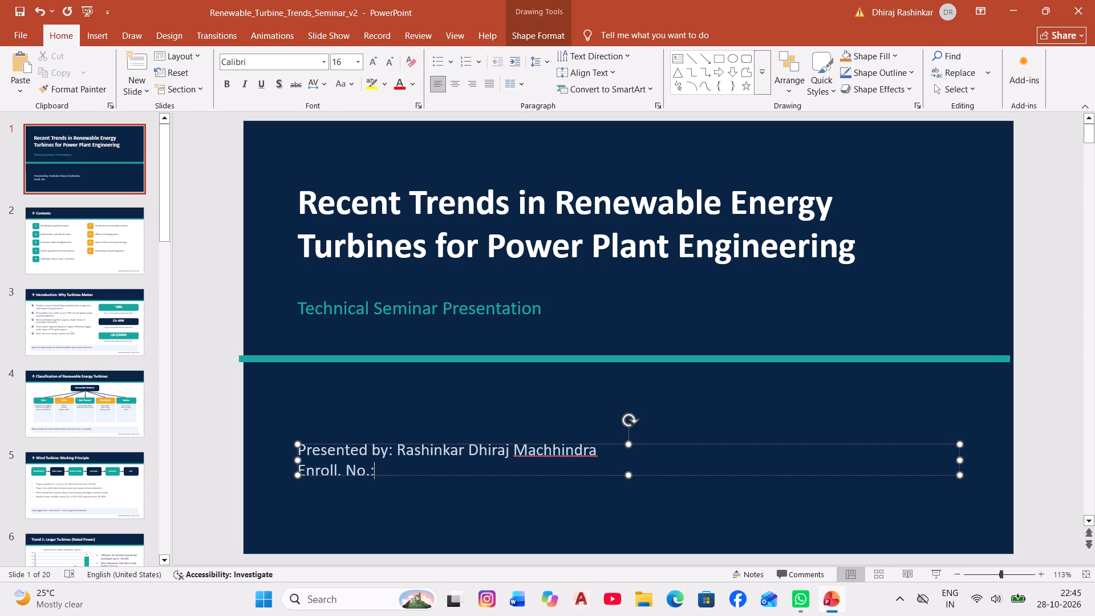
{"action": "key", "text": "Down"}
{"action": "key", "text": "Left"}
{"action": "key", "text": "Right"}
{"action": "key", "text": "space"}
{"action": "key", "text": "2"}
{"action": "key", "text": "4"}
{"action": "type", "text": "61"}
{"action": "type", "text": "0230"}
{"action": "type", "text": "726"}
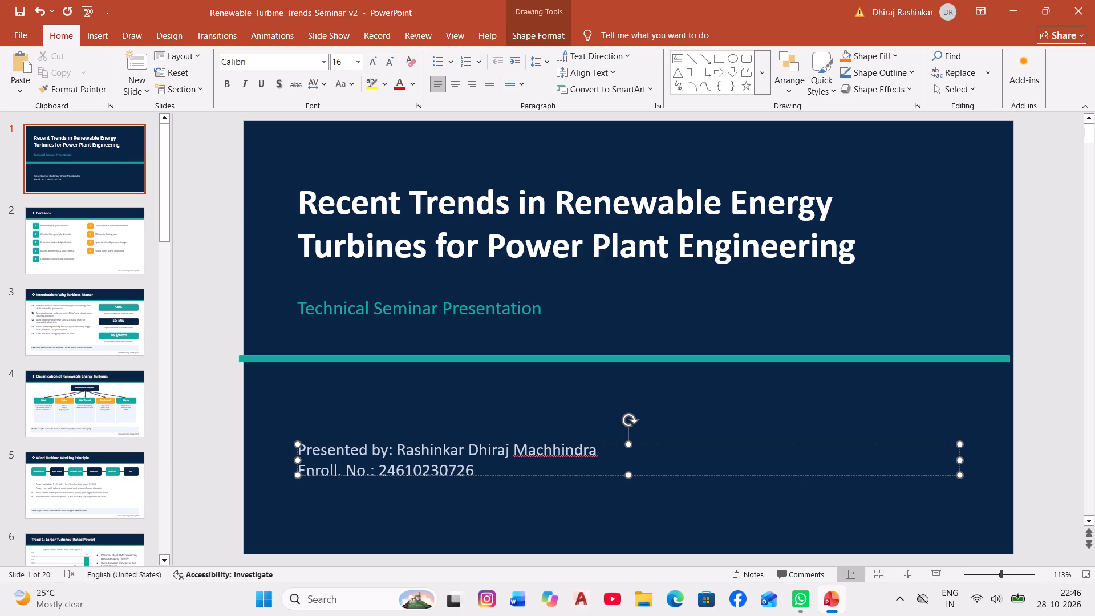
Start a new line below the enrollment number and add the label "Guided By:" followed by a space.
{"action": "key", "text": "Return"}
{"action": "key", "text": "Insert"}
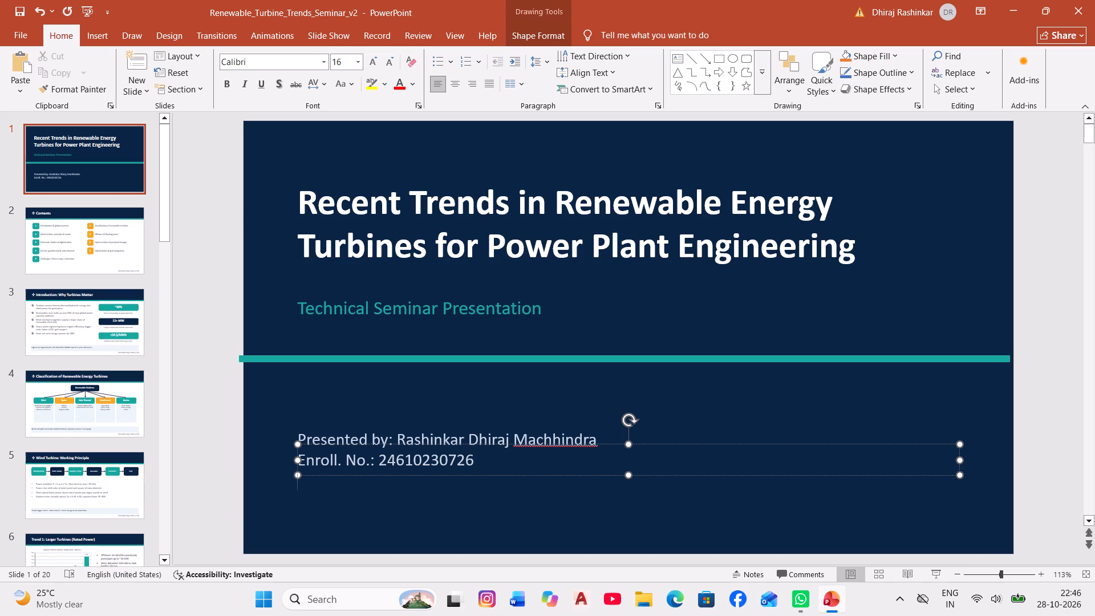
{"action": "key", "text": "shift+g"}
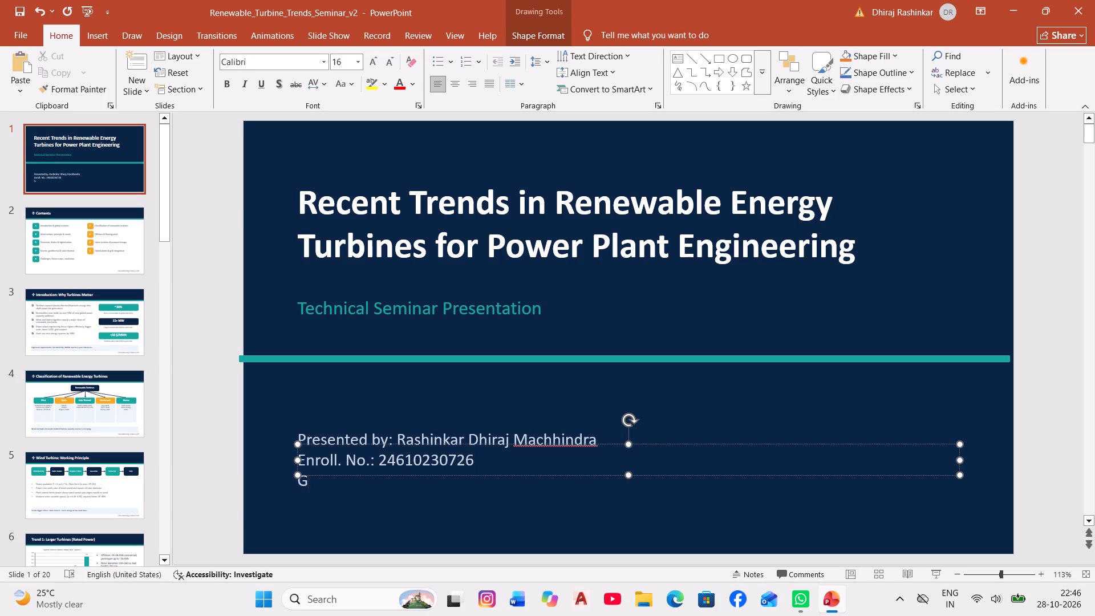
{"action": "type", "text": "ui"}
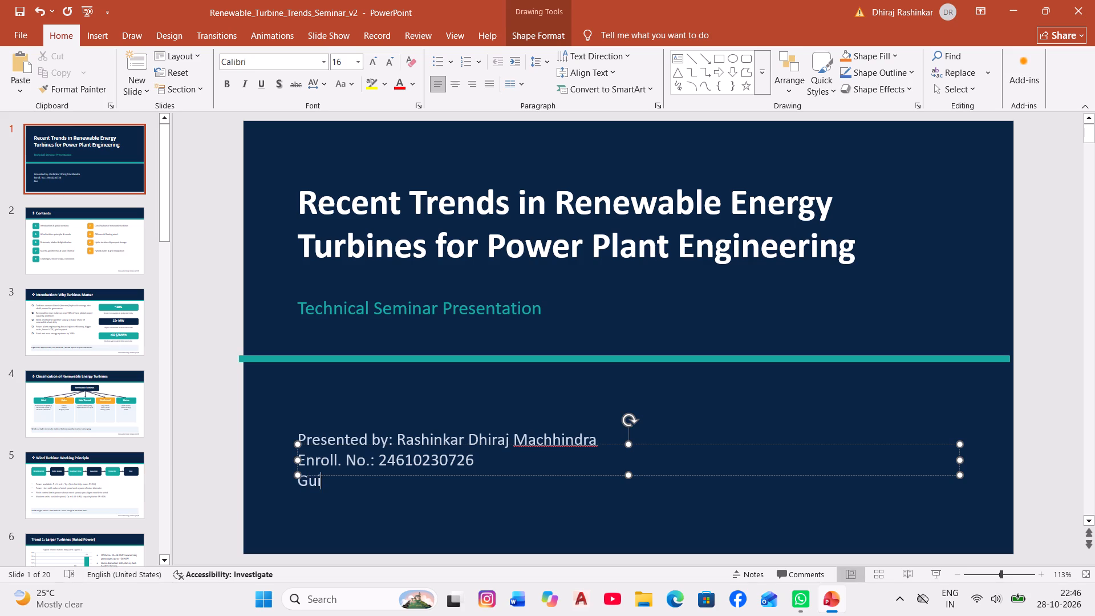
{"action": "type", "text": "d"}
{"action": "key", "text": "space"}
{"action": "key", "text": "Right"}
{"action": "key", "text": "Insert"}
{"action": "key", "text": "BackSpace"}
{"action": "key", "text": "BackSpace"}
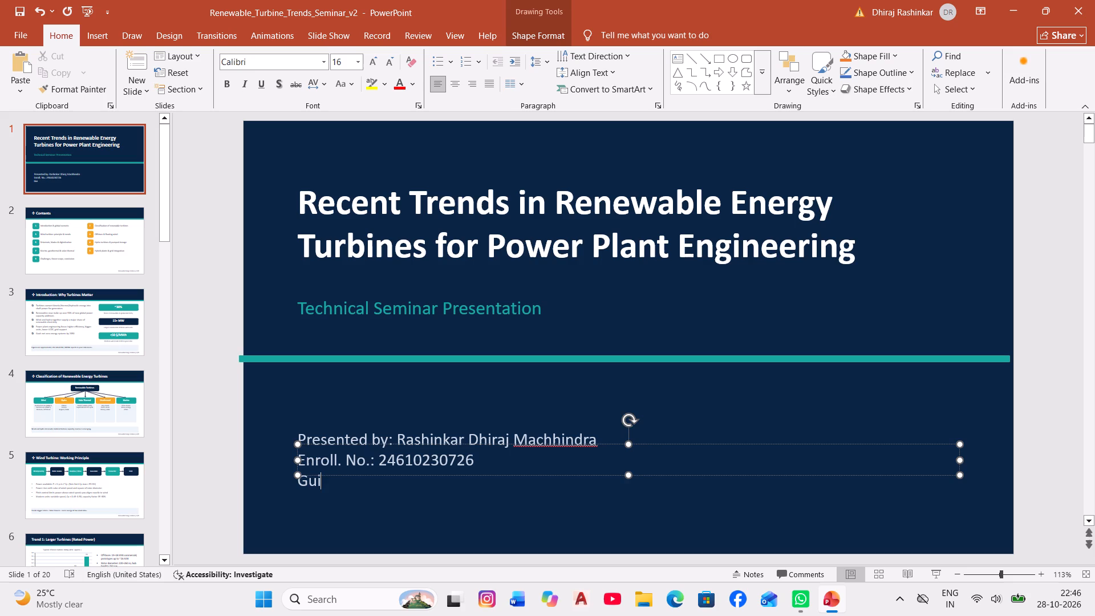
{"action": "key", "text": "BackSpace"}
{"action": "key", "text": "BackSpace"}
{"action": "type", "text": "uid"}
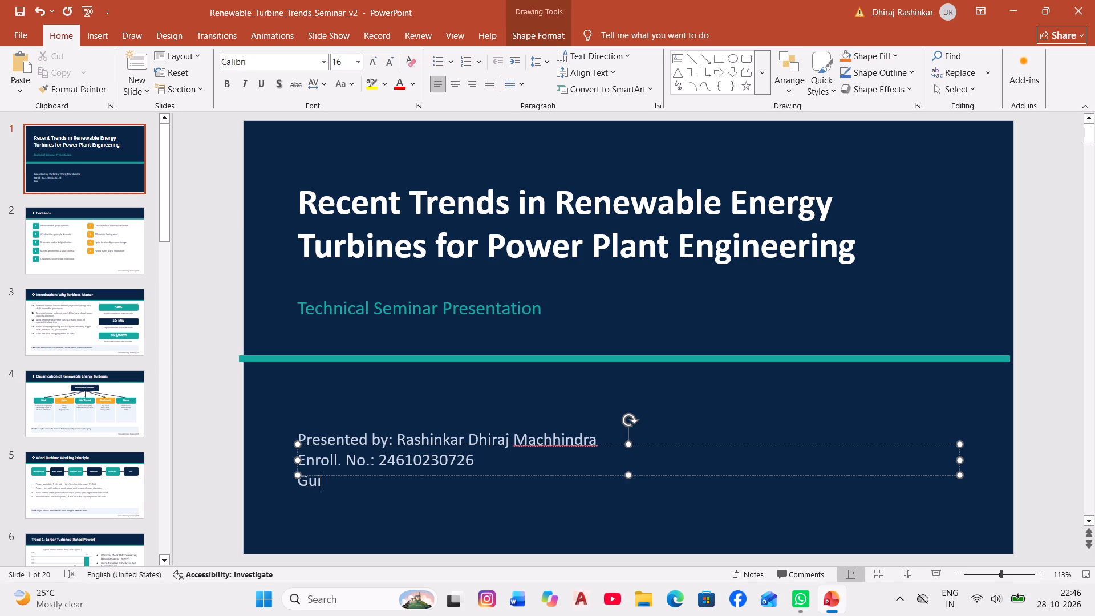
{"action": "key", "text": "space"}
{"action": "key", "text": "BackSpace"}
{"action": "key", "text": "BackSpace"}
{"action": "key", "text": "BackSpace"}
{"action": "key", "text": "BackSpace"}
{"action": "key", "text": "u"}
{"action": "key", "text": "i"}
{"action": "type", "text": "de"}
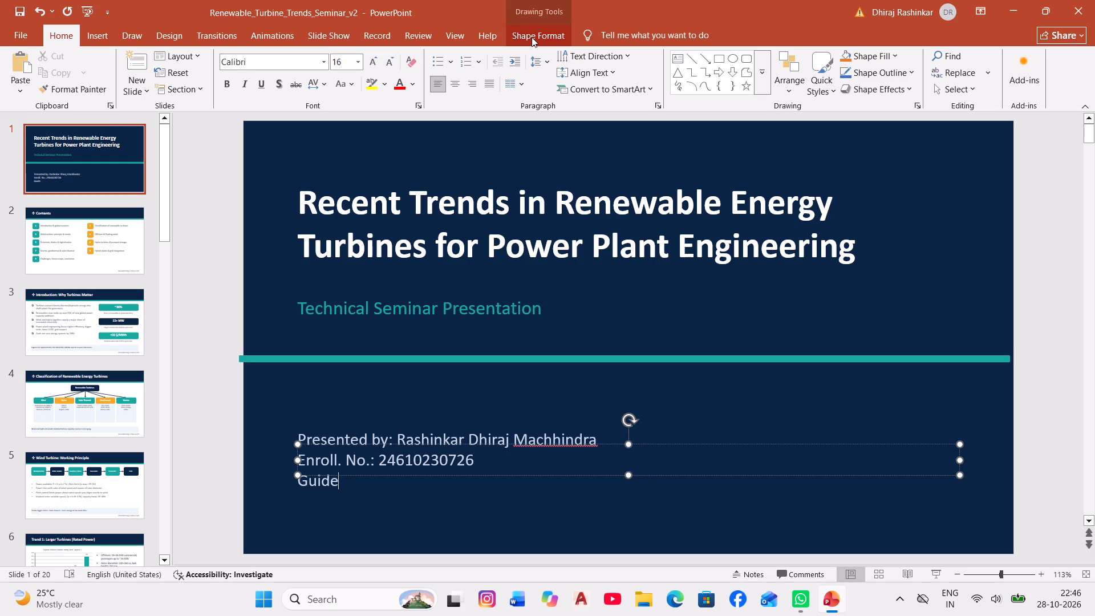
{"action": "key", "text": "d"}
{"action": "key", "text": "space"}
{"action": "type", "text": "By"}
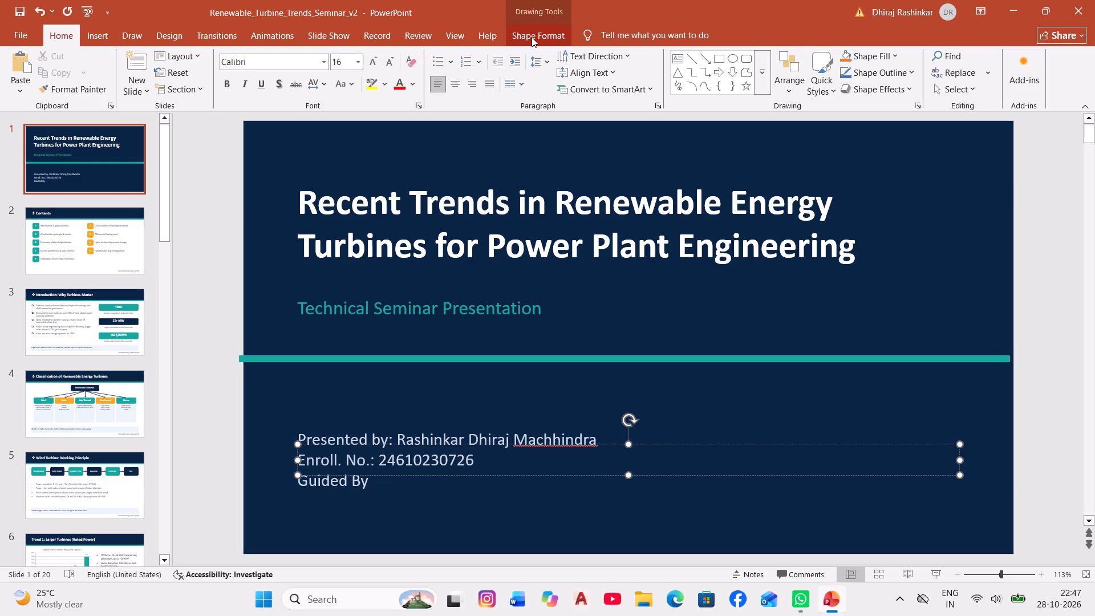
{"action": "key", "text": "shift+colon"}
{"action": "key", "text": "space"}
Enter the guide's title "Mrs." after the "Guided By:" label, followed by a space.
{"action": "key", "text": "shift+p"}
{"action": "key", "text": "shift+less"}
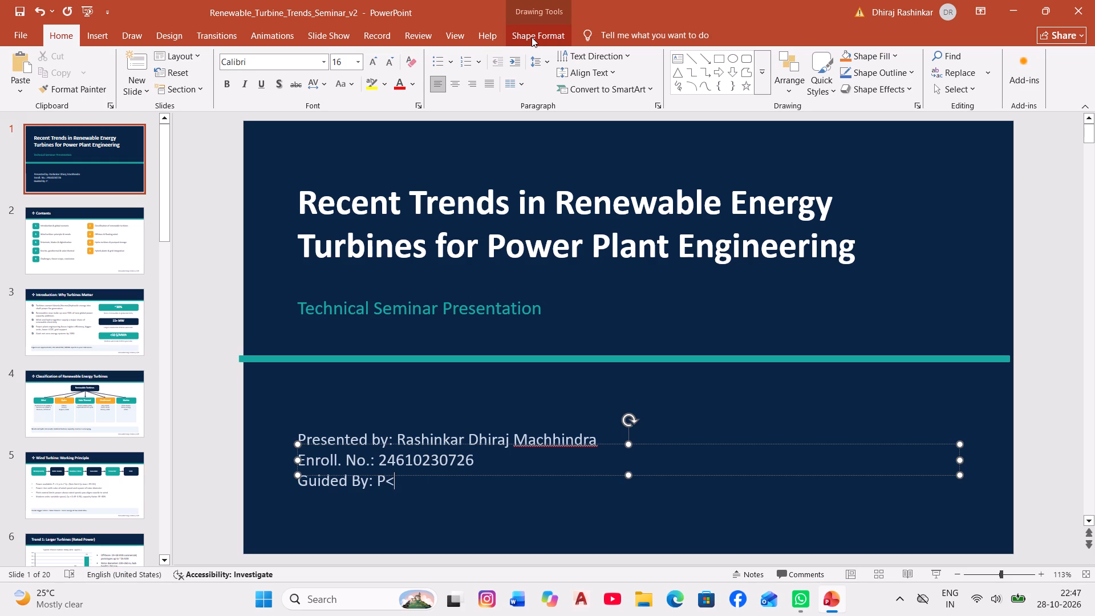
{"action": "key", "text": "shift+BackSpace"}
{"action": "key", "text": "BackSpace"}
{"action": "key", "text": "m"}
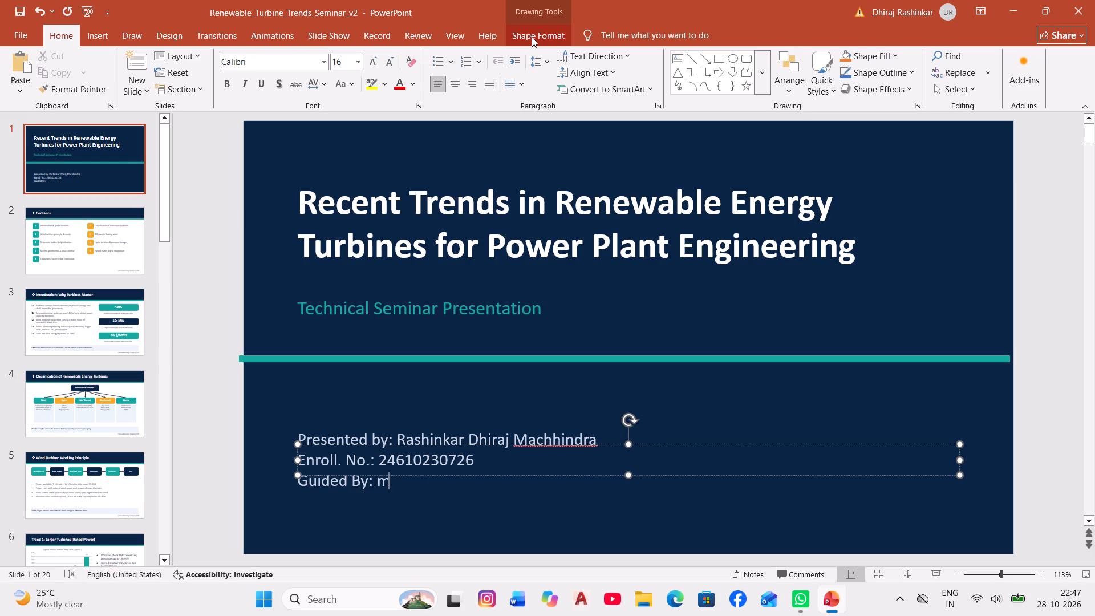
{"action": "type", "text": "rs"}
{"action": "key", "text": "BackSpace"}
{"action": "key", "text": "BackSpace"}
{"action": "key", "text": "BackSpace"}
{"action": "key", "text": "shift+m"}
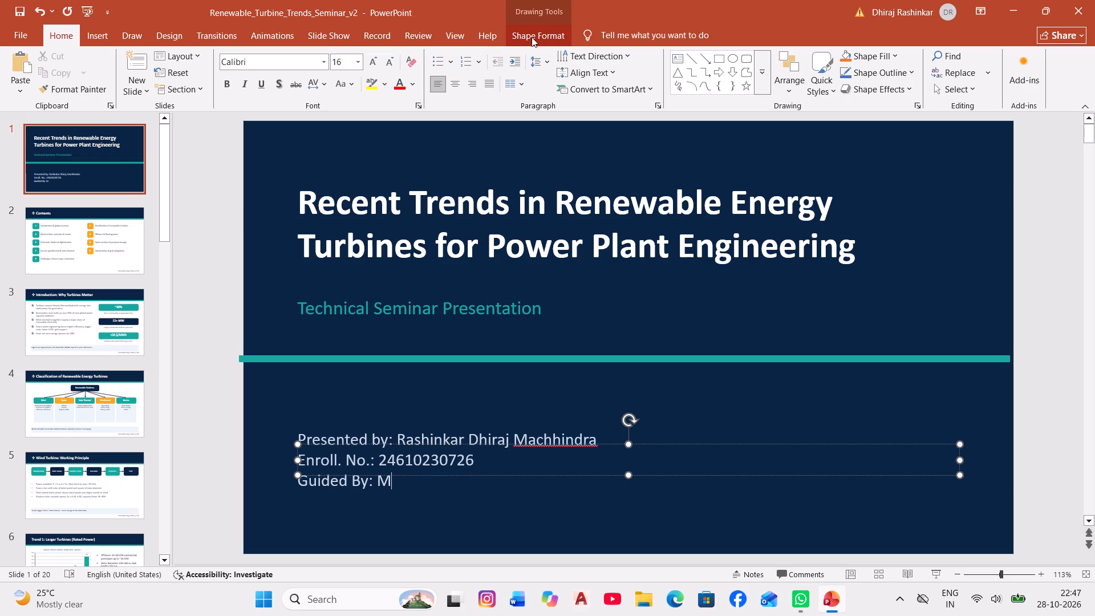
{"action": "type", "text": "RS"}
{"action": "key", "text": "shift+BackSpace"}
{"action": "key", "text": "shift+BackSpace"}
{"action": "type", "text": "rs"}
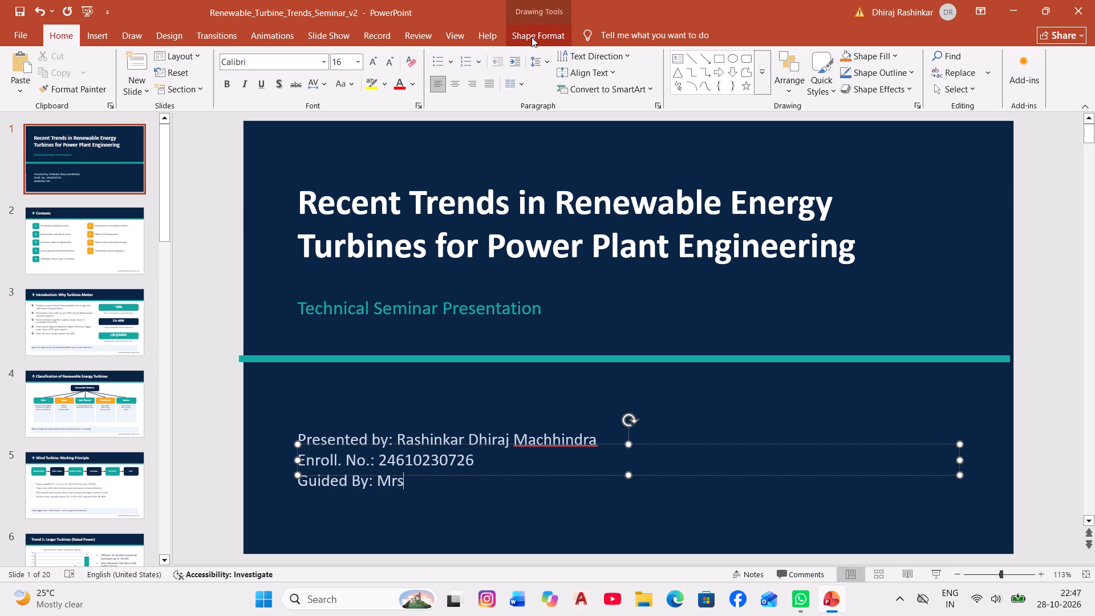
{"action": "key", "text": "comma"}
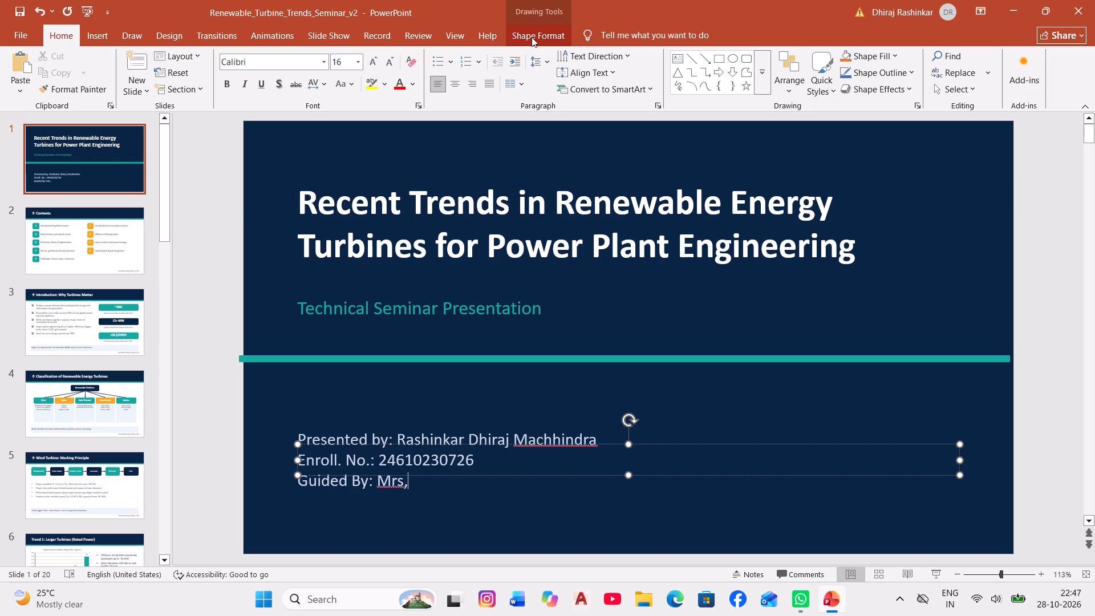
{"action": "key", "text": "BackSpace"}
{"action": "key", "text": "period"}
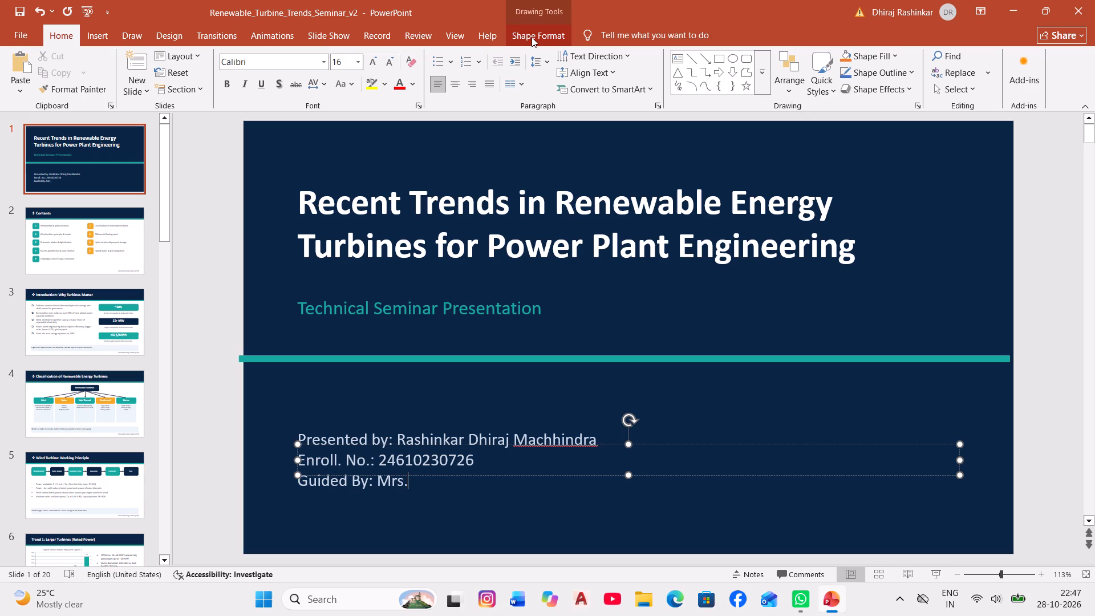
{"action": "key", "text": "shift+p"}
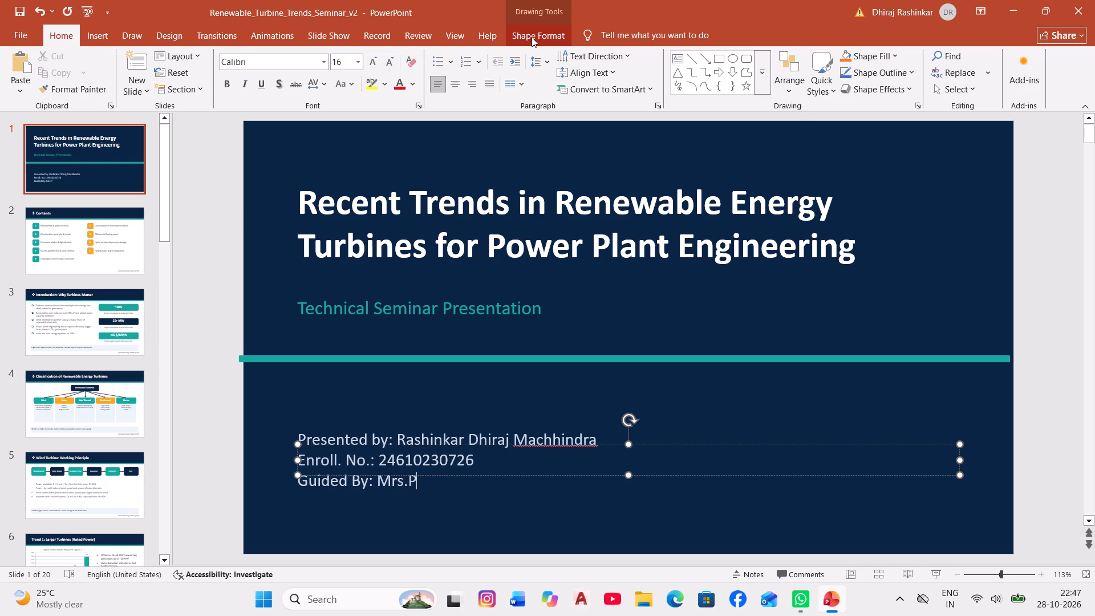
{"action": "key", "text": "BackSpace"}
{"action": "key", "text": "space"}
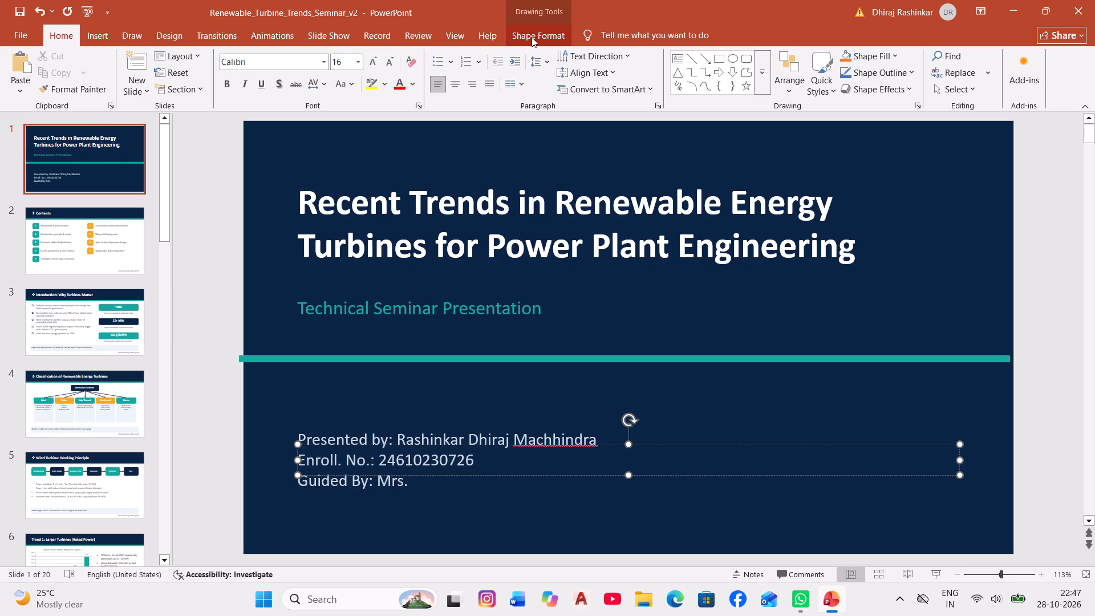
Complete the "Guided By:" line with the guide's two initials, each with a full stop, and the surname after a space.
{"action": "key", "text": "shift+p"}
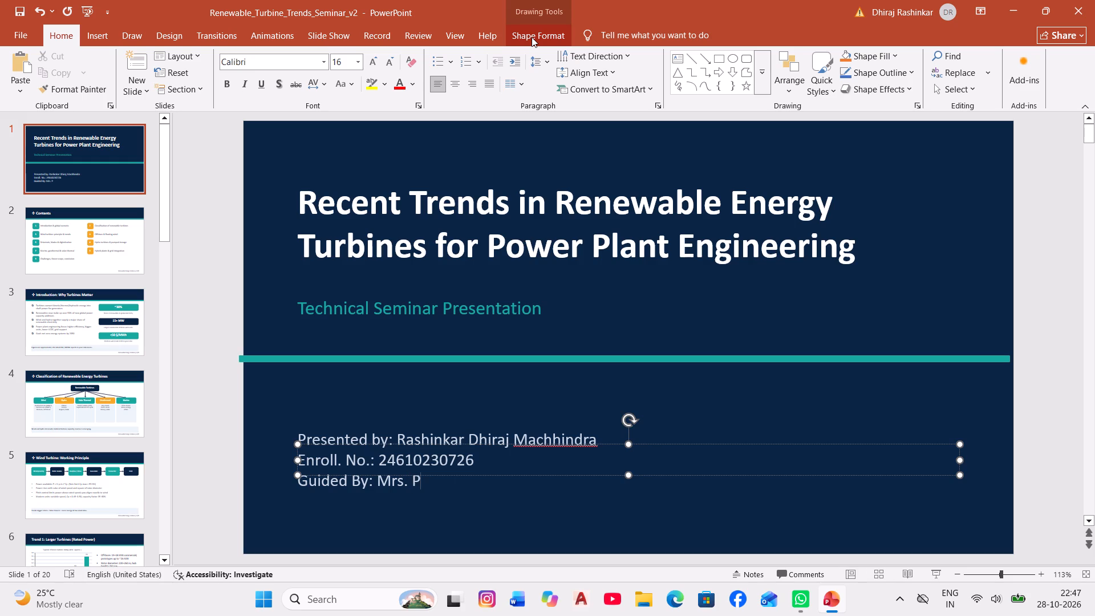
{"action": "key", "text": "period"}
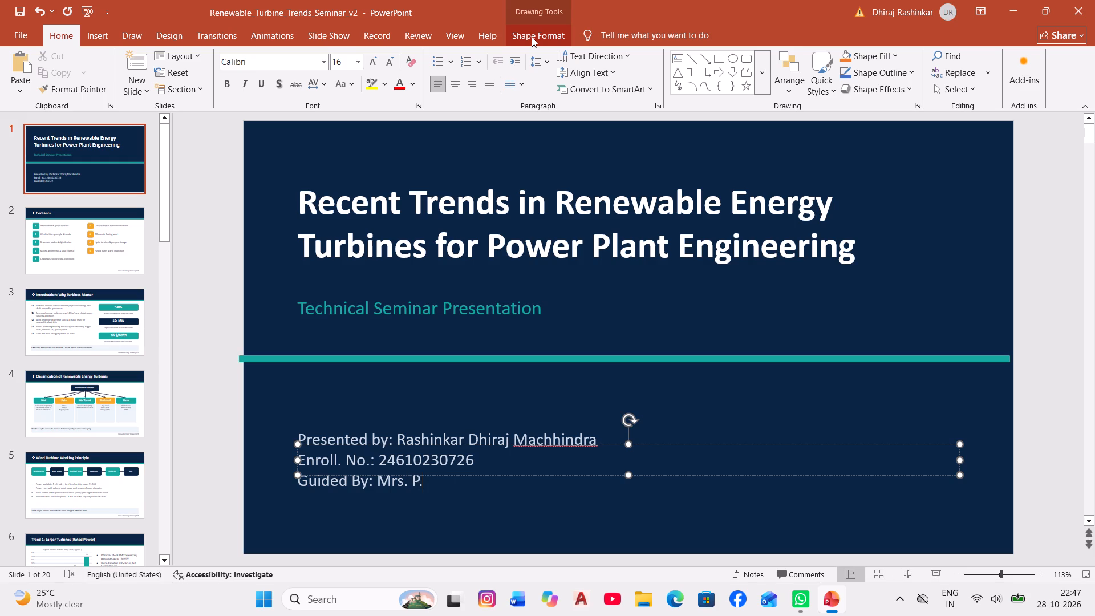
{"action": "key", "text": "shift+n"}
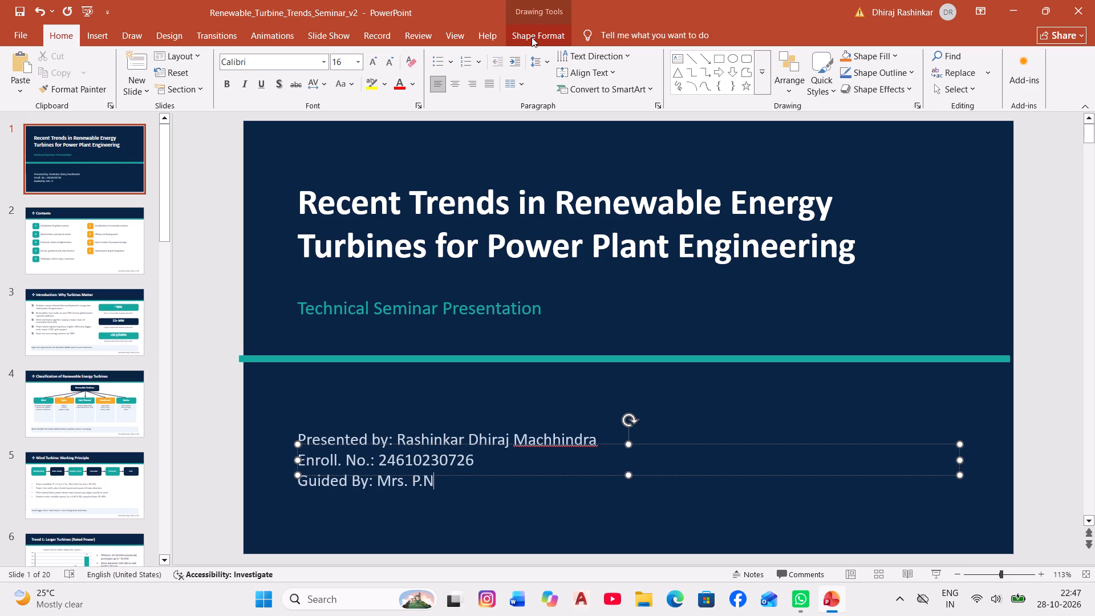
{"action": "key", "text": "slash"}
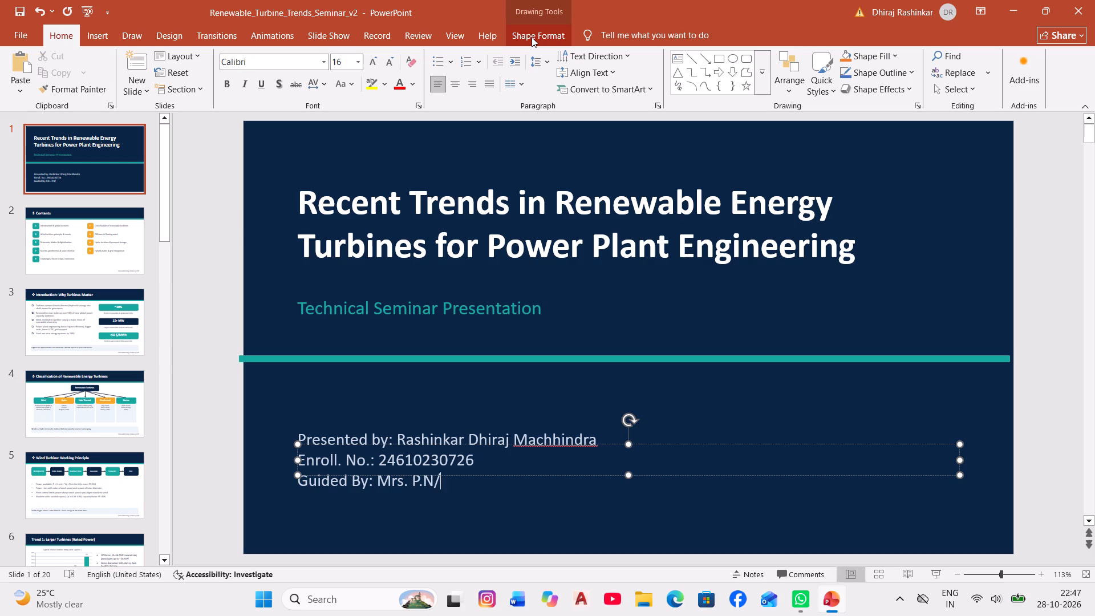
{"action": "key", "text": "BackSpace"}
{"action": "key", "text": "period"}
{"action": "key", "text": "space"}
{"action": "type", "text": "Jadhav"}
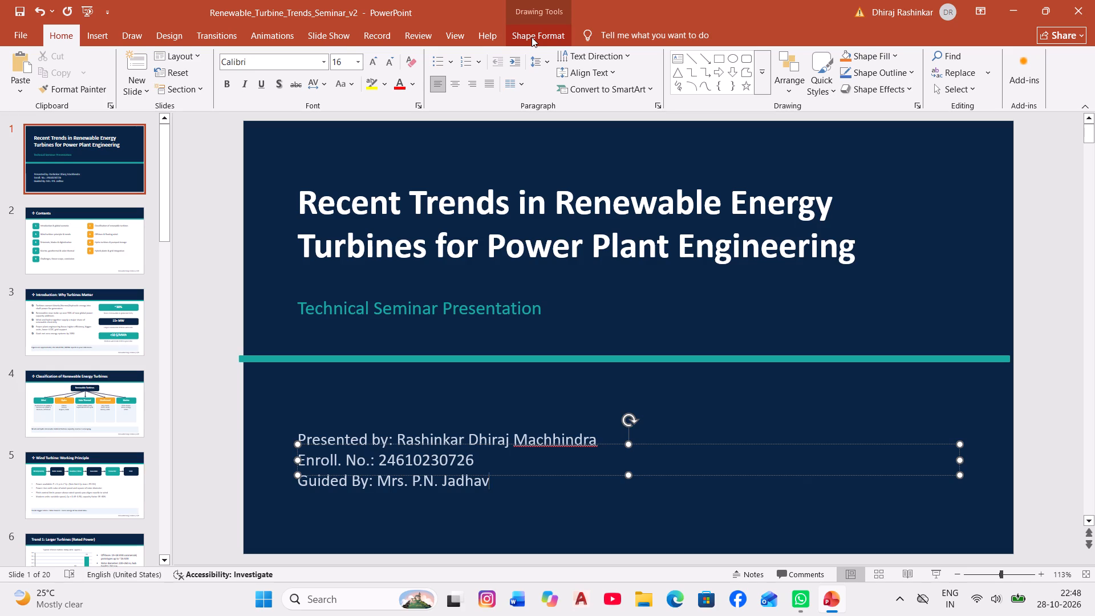
Add "Madam" after the guide's surname on the "Guided By:" line, separated by a space.
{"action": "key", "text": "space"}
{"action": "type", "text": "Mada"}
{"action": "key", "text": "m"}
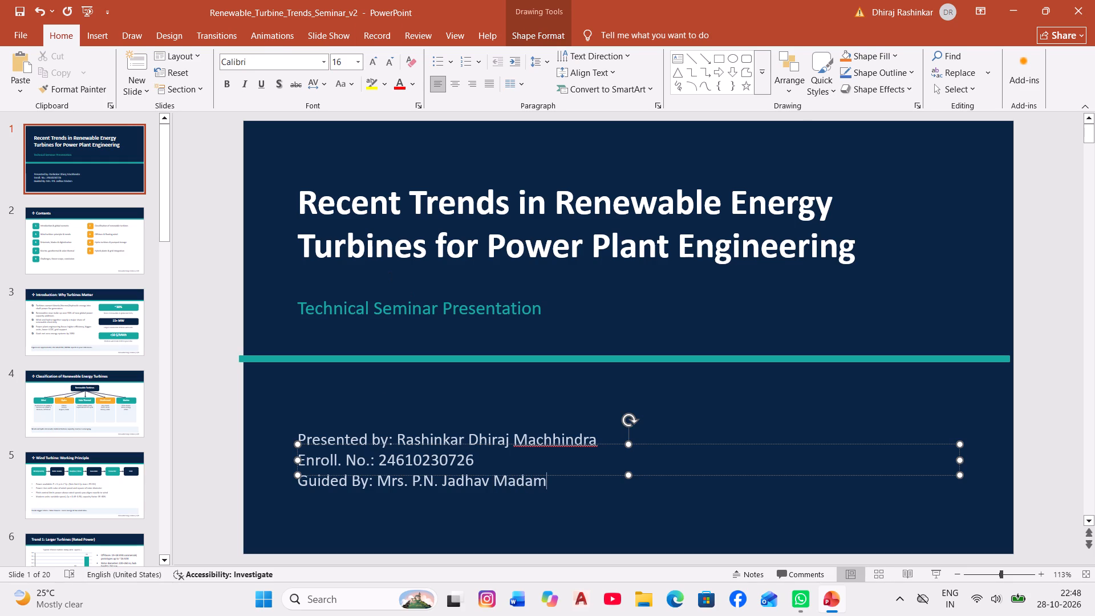
{"action": "left_click", "coordinate": [406, 358]}
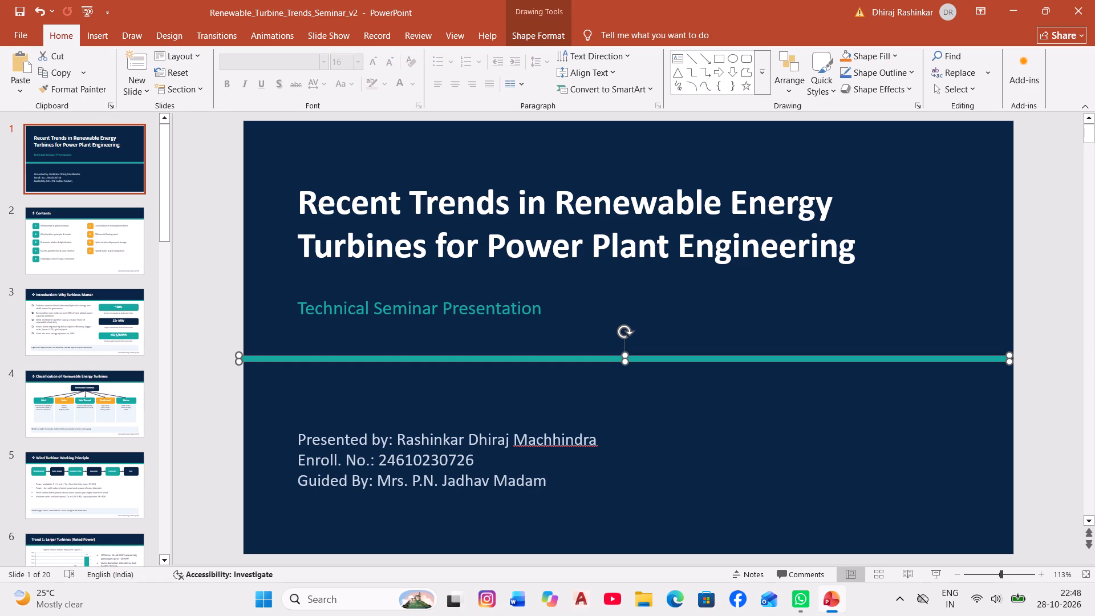
Enlarge and reposition the presenter details text box so it encloses all three lines below the teal divider, starting slightly left of the title text.
{"action": "left_click", "coordinate": [379, 453]}
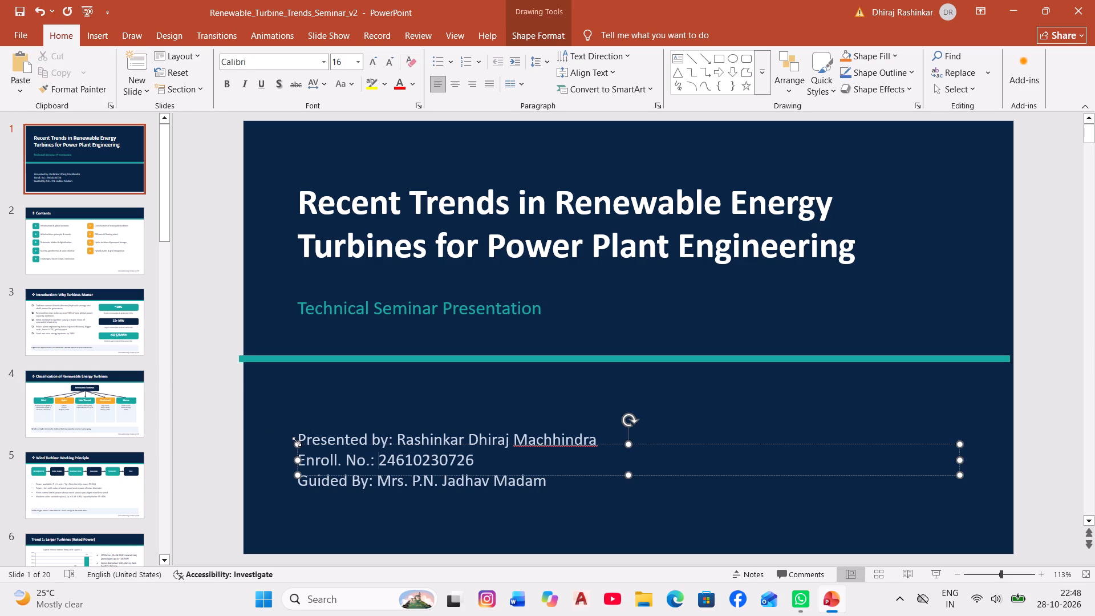
{"action": "left_click_drag", "start_coordinate": [299, 446], "coordinate": [281, 390]}
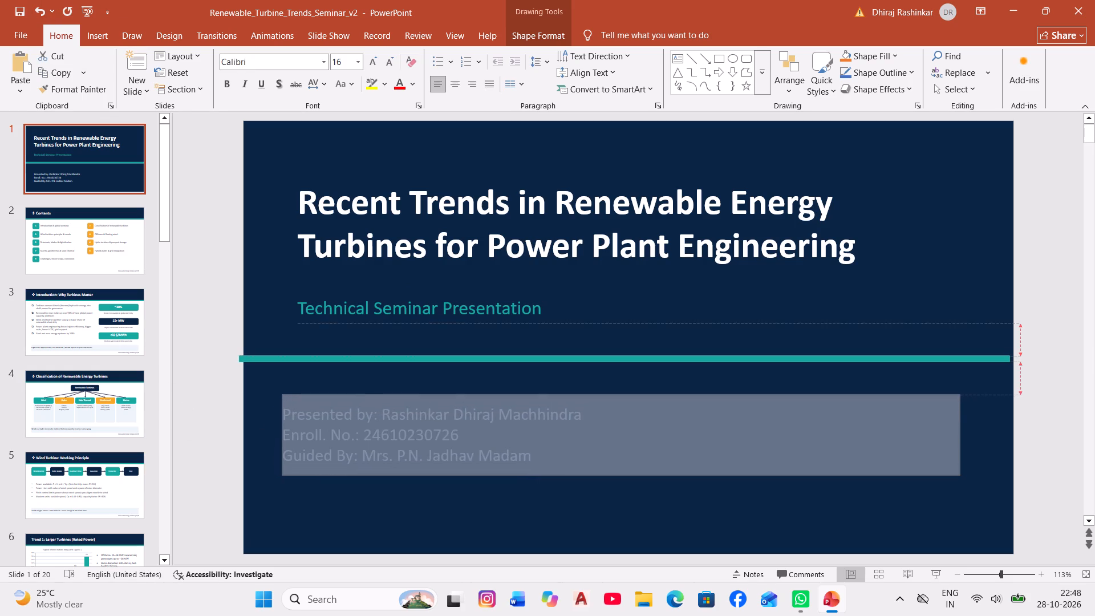
{"action": "left_click_drag", "start_coordinate": [281, 390], "coordinate": [266, 386]}
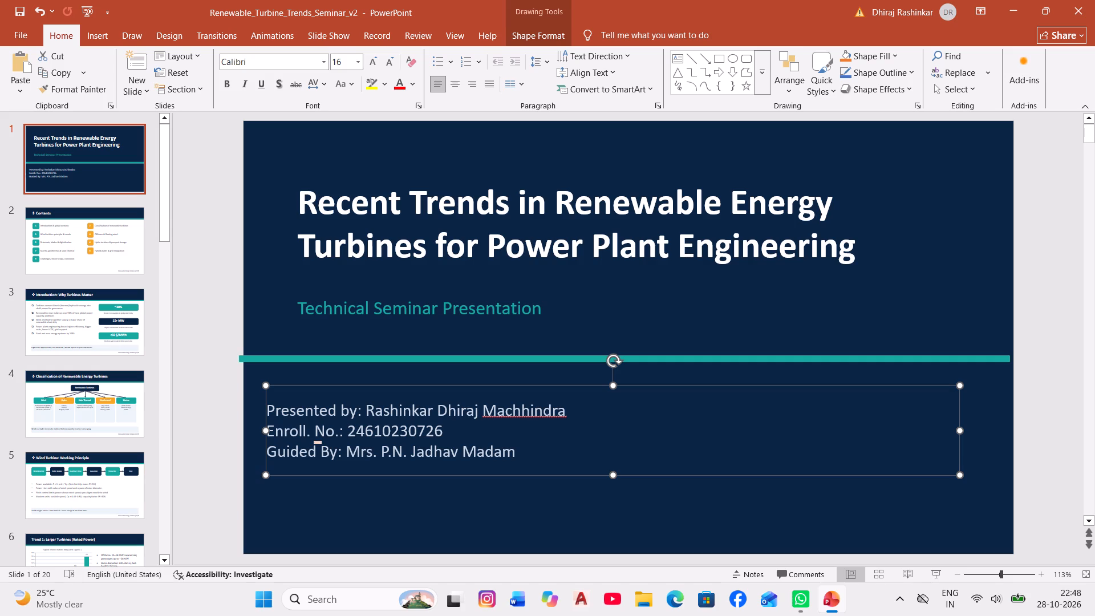
{"action": "left_click_drag", "start_coordinate": [534, 394], "coordinate": [555, 408]}
{"action": "left_click", "coordinate": [601, 445]}
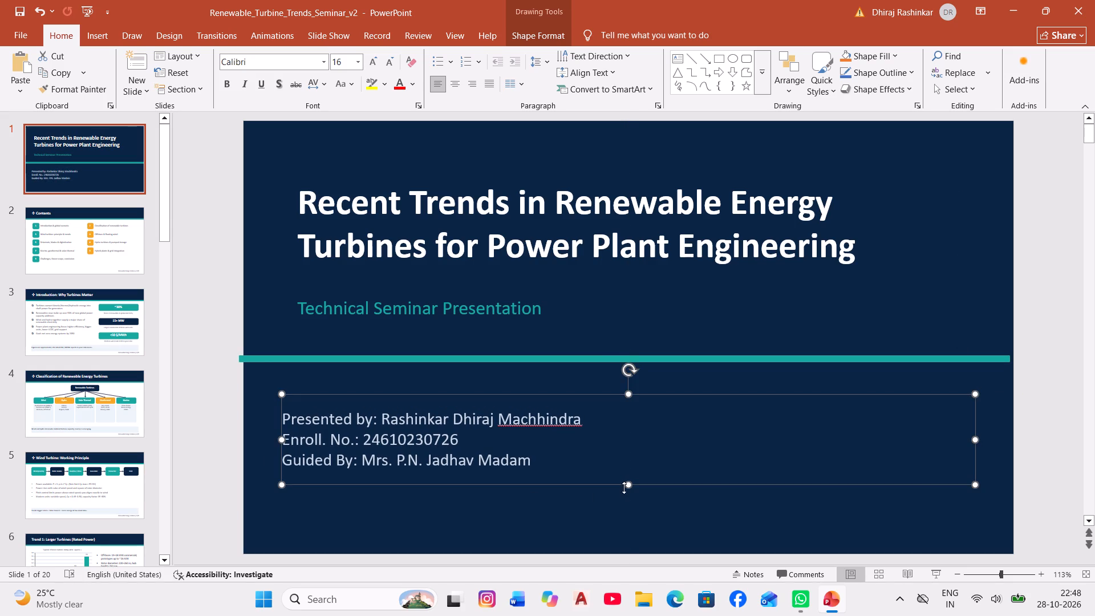
{"action": "left_click_drag", "start_coordinate": [628, 487], "coordinate": [636, 511]}
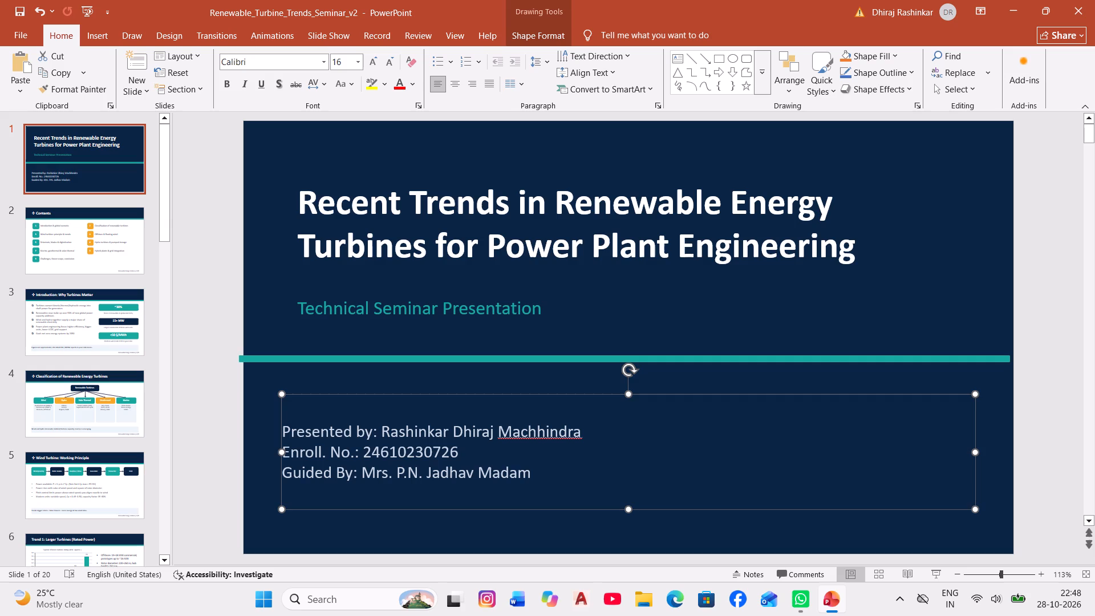
{"action": "left_click", "coordinate": [424, 410]}
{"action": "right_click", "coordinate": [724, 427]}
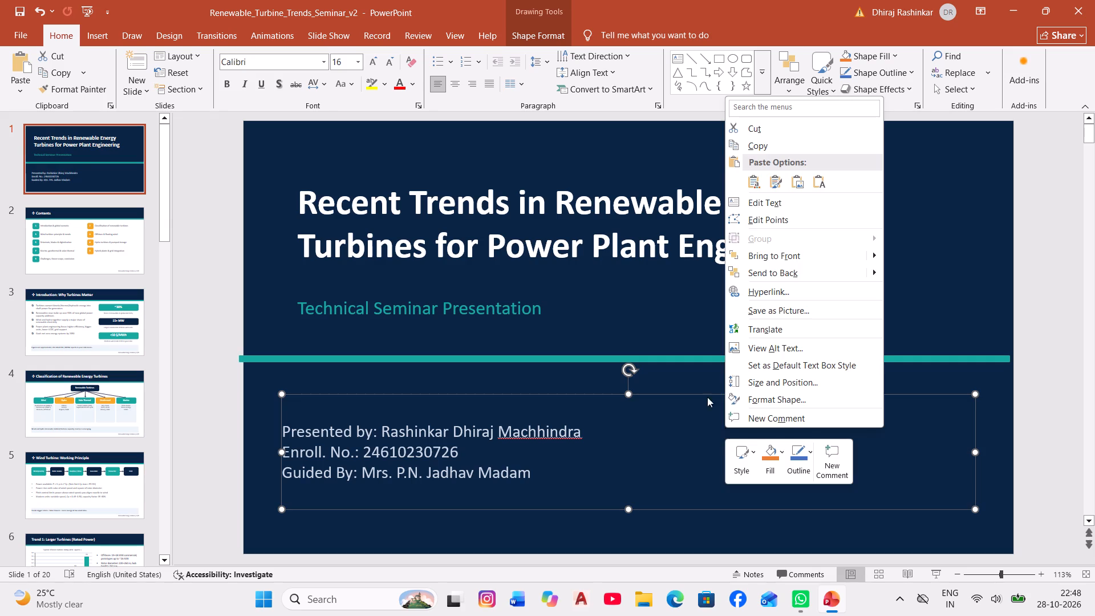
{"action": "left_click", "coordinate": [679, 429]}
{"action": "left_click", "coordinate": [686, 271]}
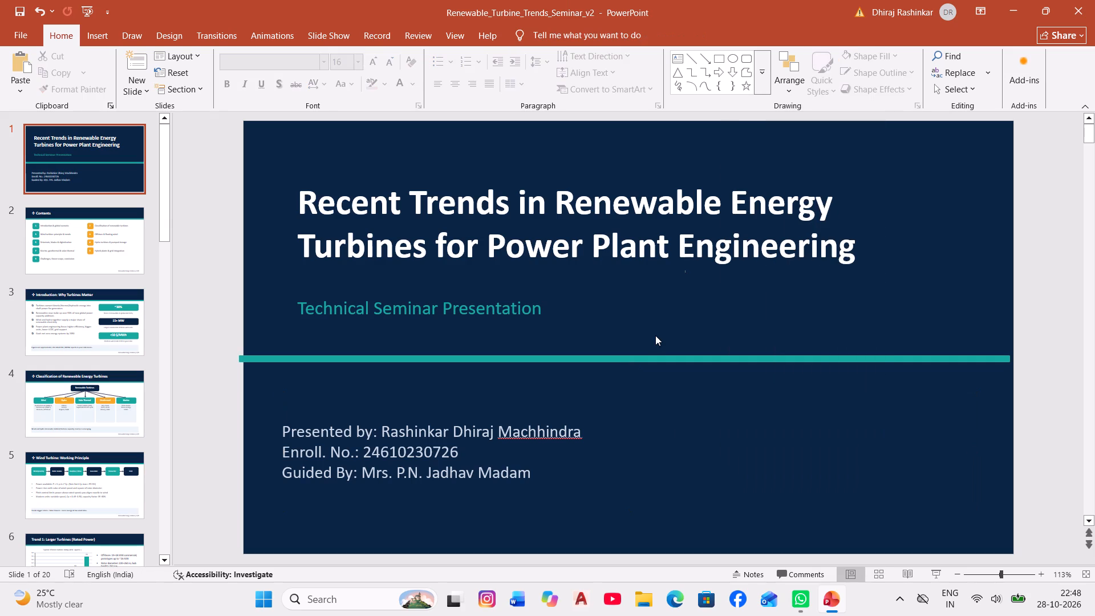
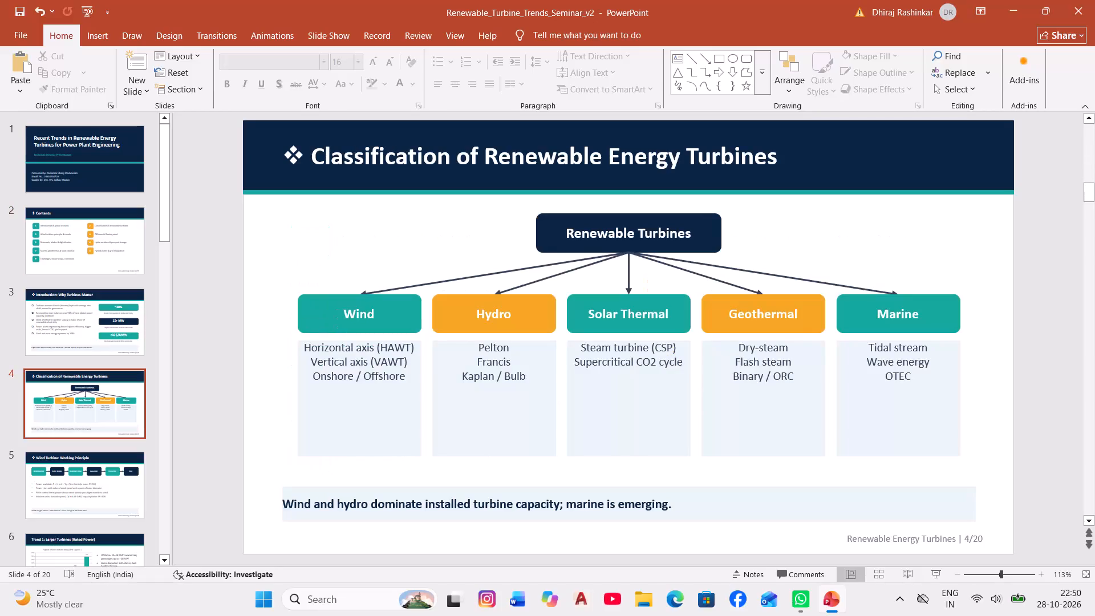
Cut the bottom note about approximate figures and IEA / IRENA reports from the "Introduction: Why Turbines Matter" slide.
{"action": "scroll", "coordinate": [655, 335], "scroll_direction": "down", "scroll_amount": 1}
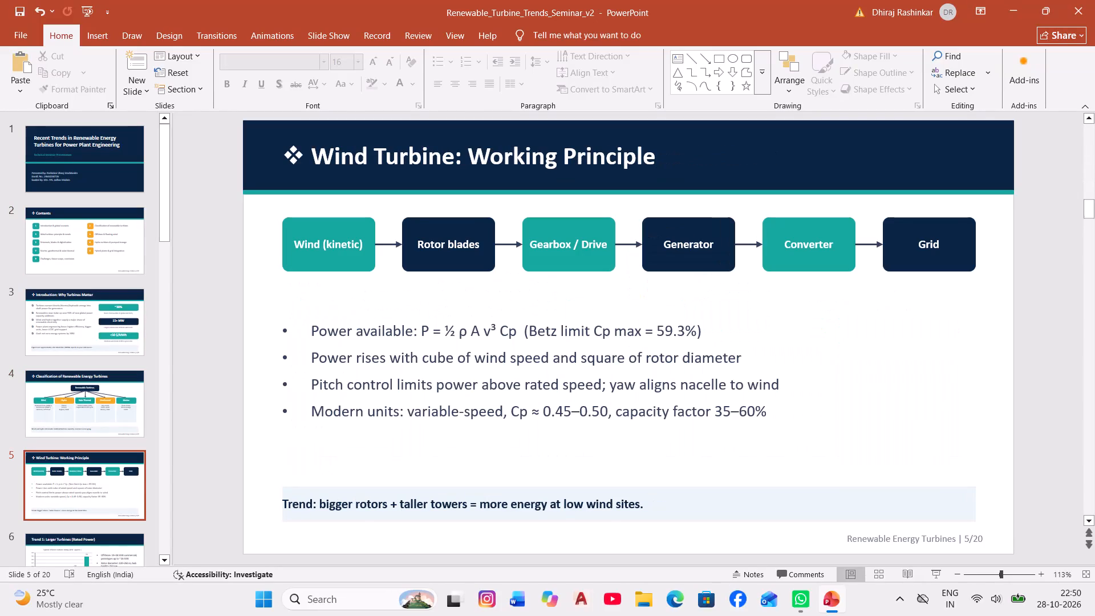
{"action": "scroll", "coordinate": [655, 335], "scroll_direction": "up", "scroll_amount": 1}
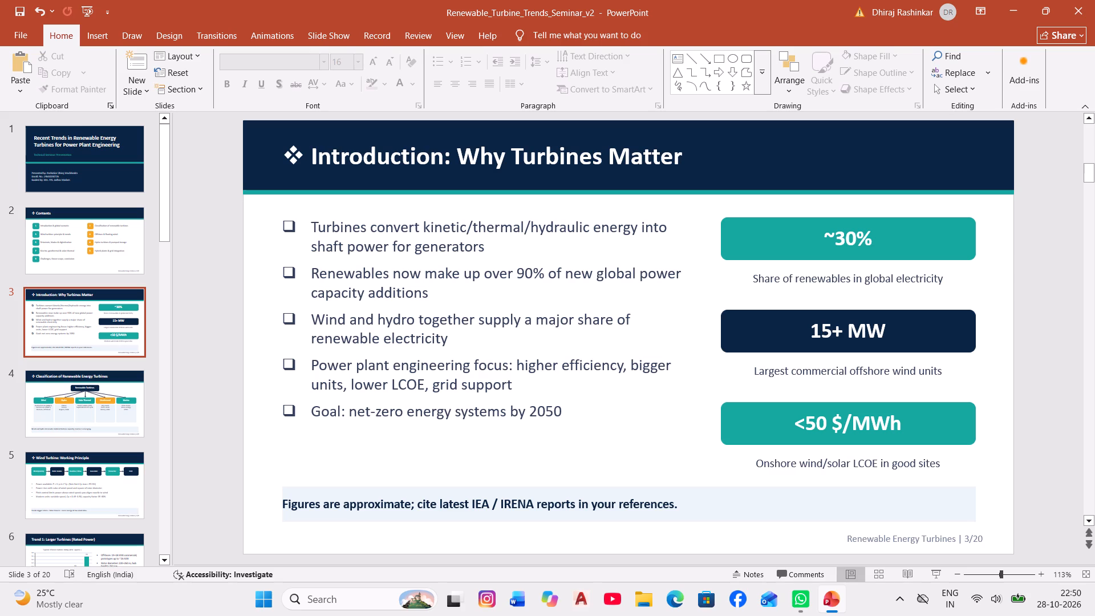
{"action": "left_click", "coordinate": [766, 502]}
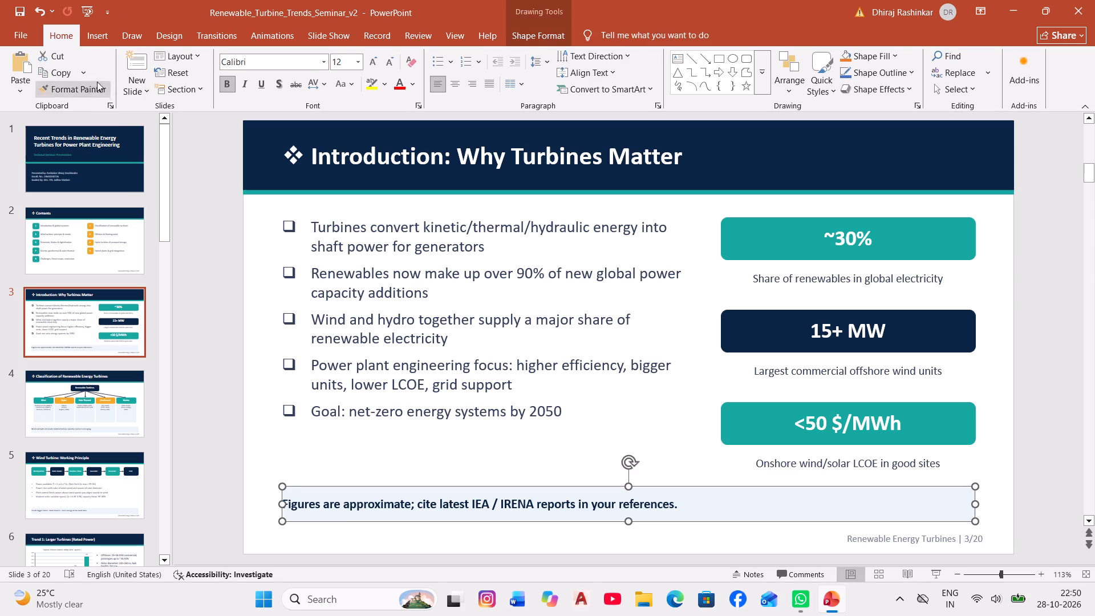
{"action": "left_click", "coordinate": [92, 56]}
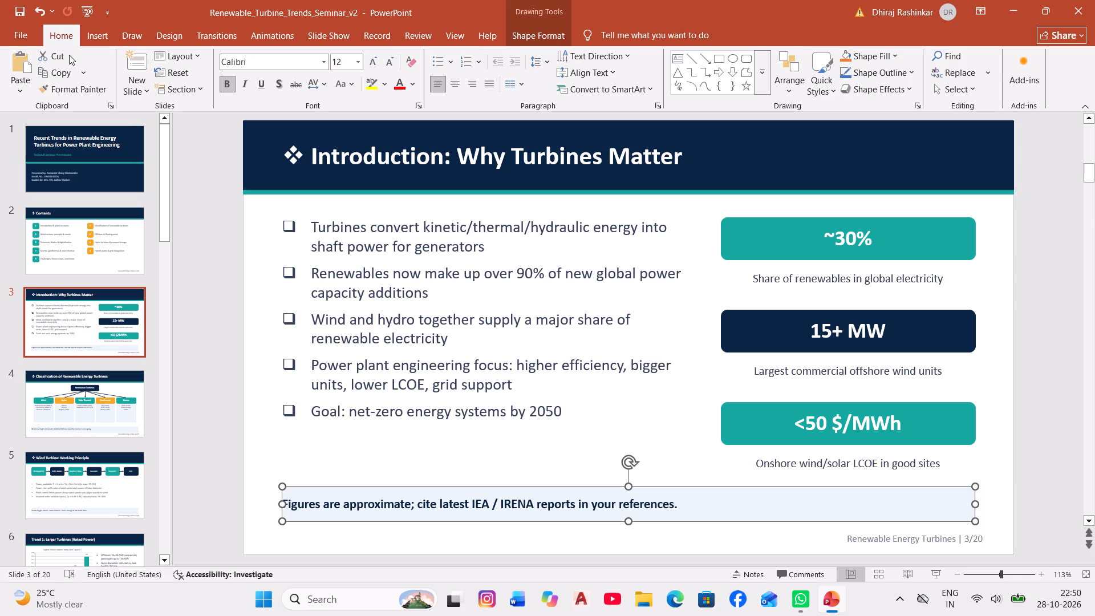
{"action": "left_click", "coordinate": [69, 55]}
{"action": "left_click", "coordinate": [62, 54]}
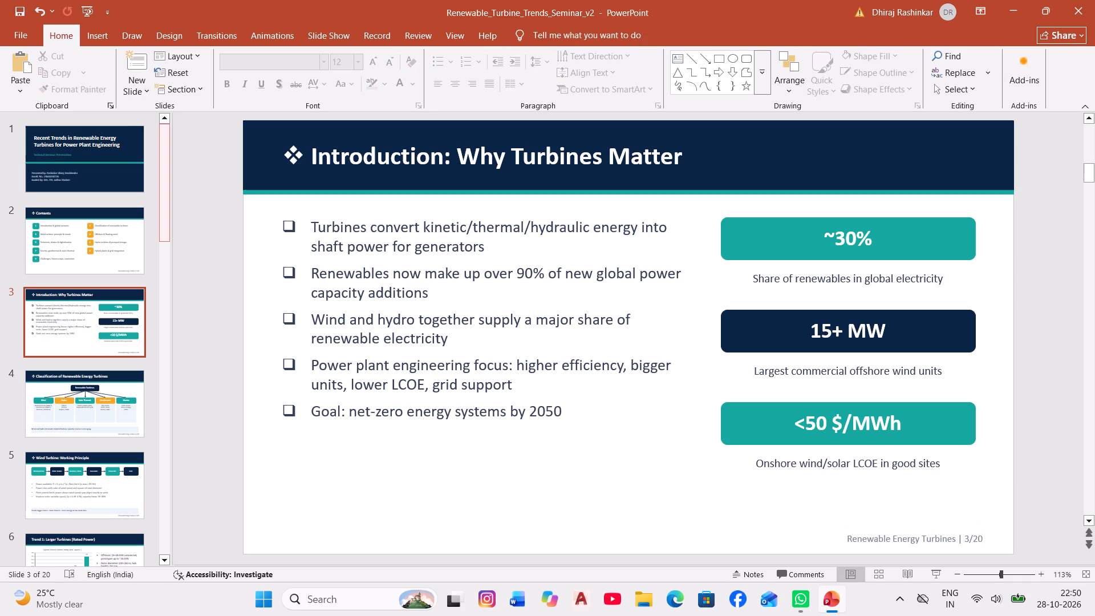
Cut the bottom note about wind and hydro dominating capacity from the "Classification of Renewable Energy Turbines" slide.
{"action": "scroll", "coordinate": [540, 444], "scroll_direction": "down", "scroll_amount": 2}
{"action": "scroll", "coordinate": [540, 444], "scroll_direction": "up", "scroll_amount": 1}
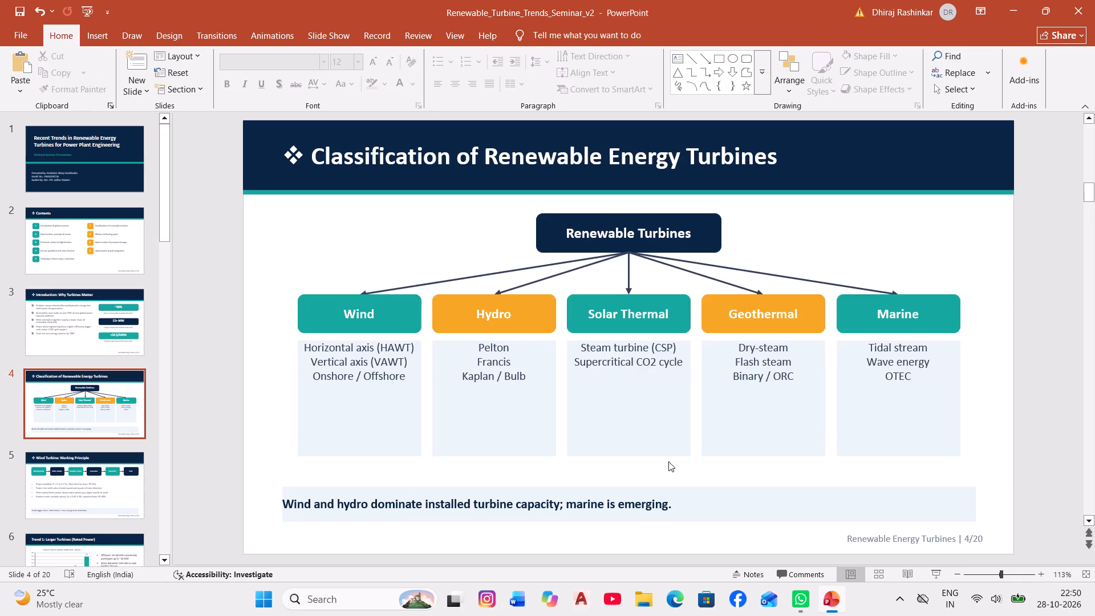
{"action": "left_click", "coordinate": [751, 501]}
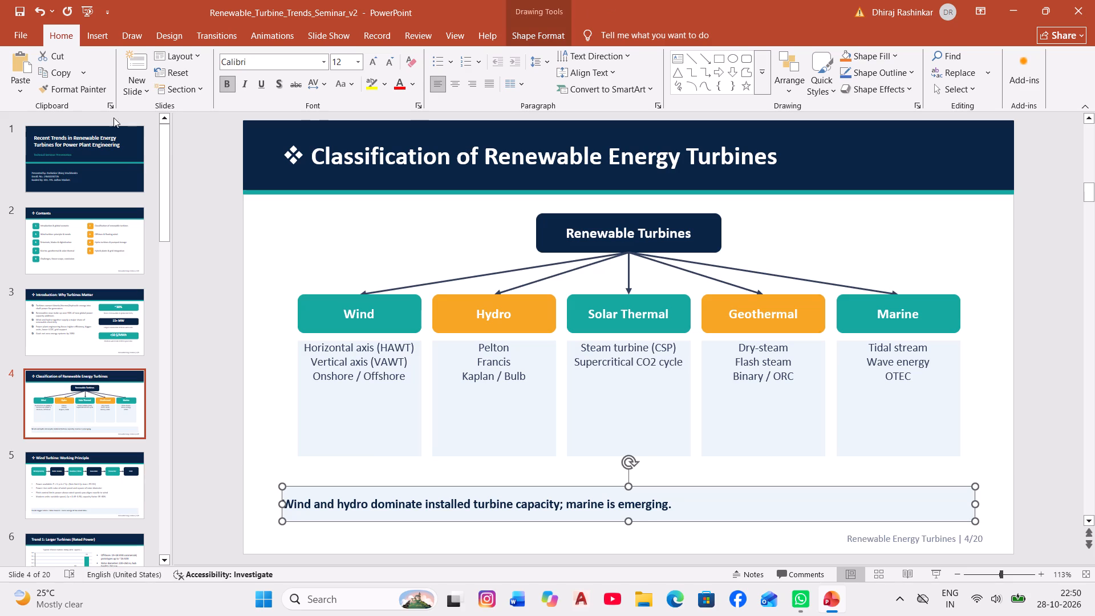
{"action": "left_click", "coordinate": [68, 52]}
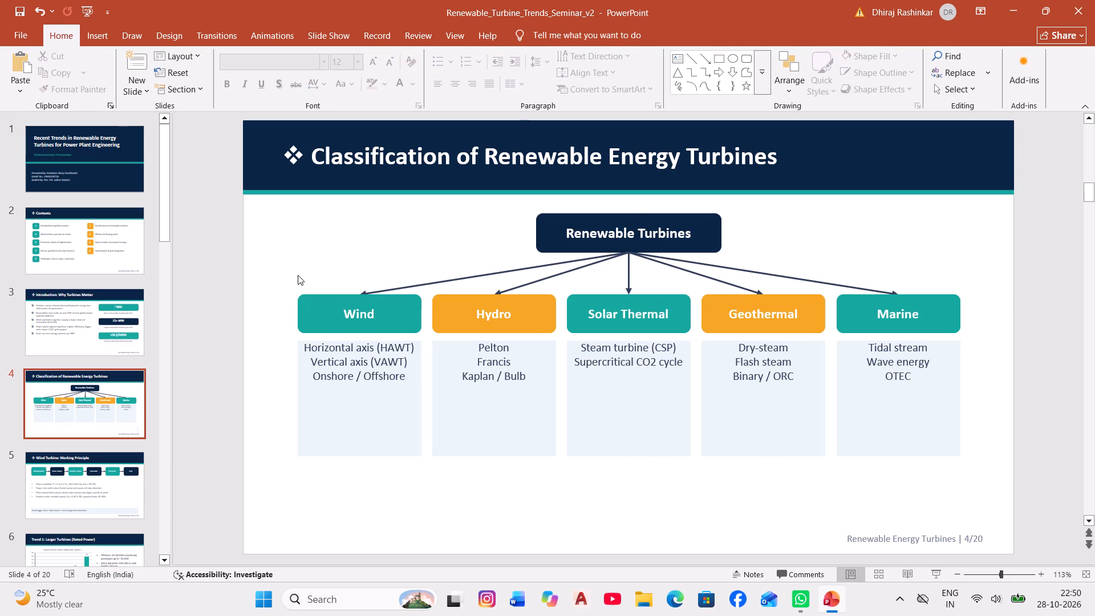
Review the layout and content of the slides from "Wind Turbine: Working Principle" through the trend slides to "Hydro Turbines: Types & Selection".
{"action": "scroll", "coordinate": [315, 298], "scroll_direction": "down", "scroll_amount": 1}
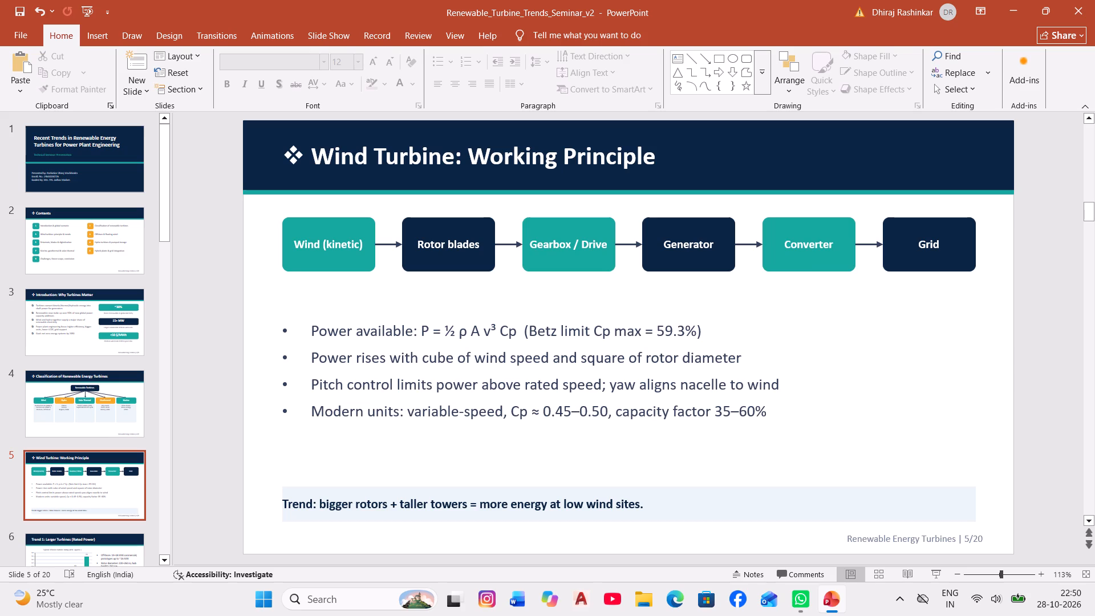
{"action": "scroll", "coordinate": [364, 509], "scroll_direction": "down", "scroll_amount": 1}
{"action": "scroll", "coordinate": [364, 509], "scroll_direction": "up", "scroll_amount": 1}
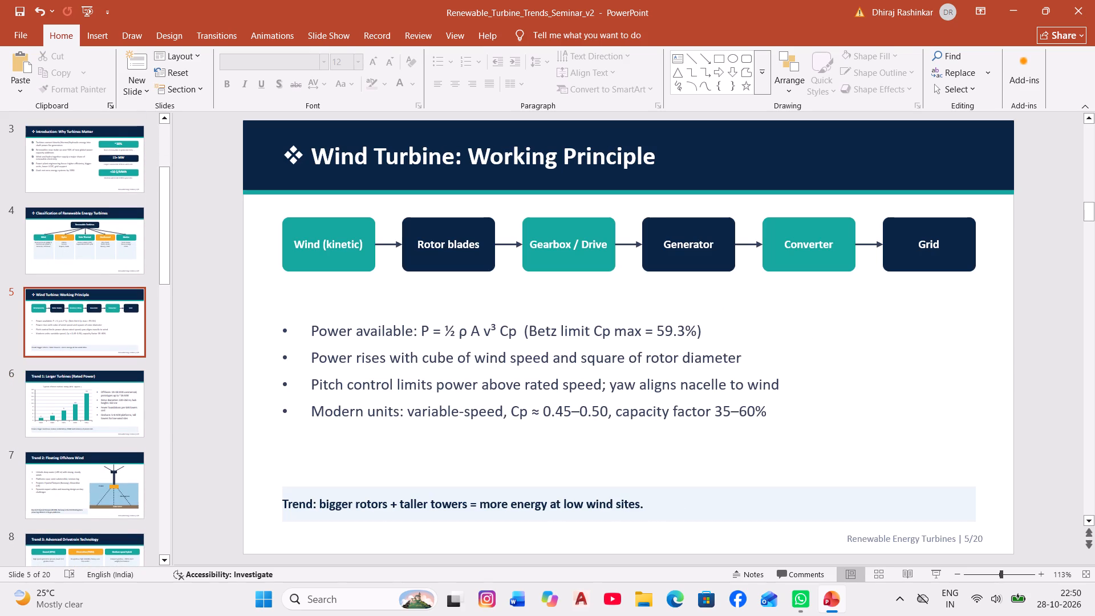
{"action": "scroll", "coordinate": [355, 479], "scroll_direction": "up", "scroll_amount": 1}
{"action": "scroll", "coordinate": [355, 479], "scroll_direction": "down", "scroll_amount": 2}
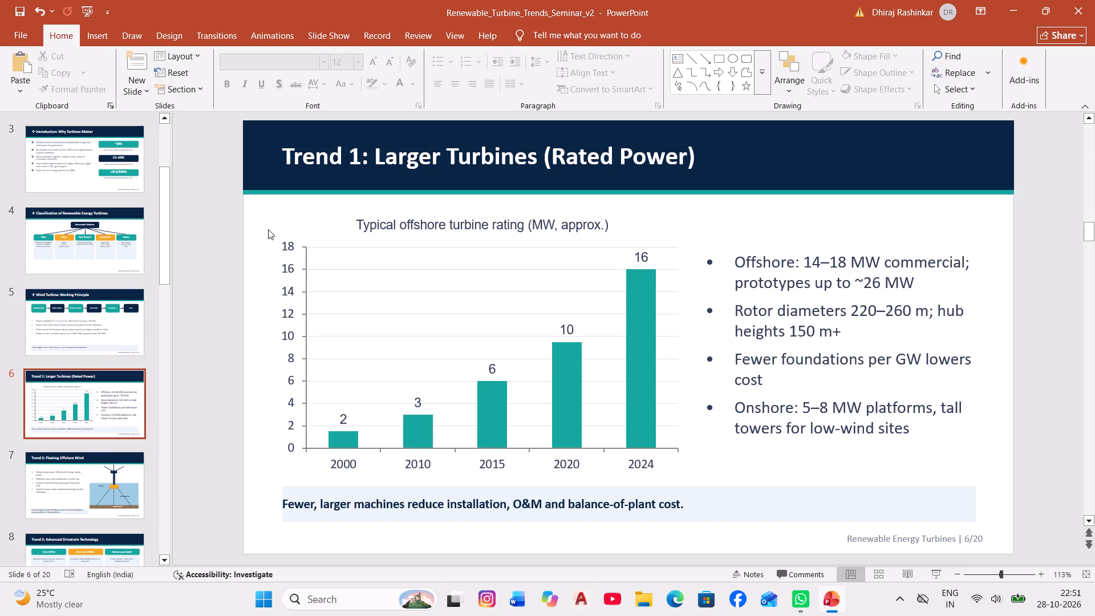
{"action": "scroll", "coordinate": [416, 301], "scroll_direction": "down", "scroll_amount": 1}
{"action": "scroll", "coordinate": [416, 301], "scroll_direction": "up", "scroll_amount": 1}
{"action": "scroll", "coordinate": [416, 301], "scroll_direction": "down", "scroll_amount": 1}
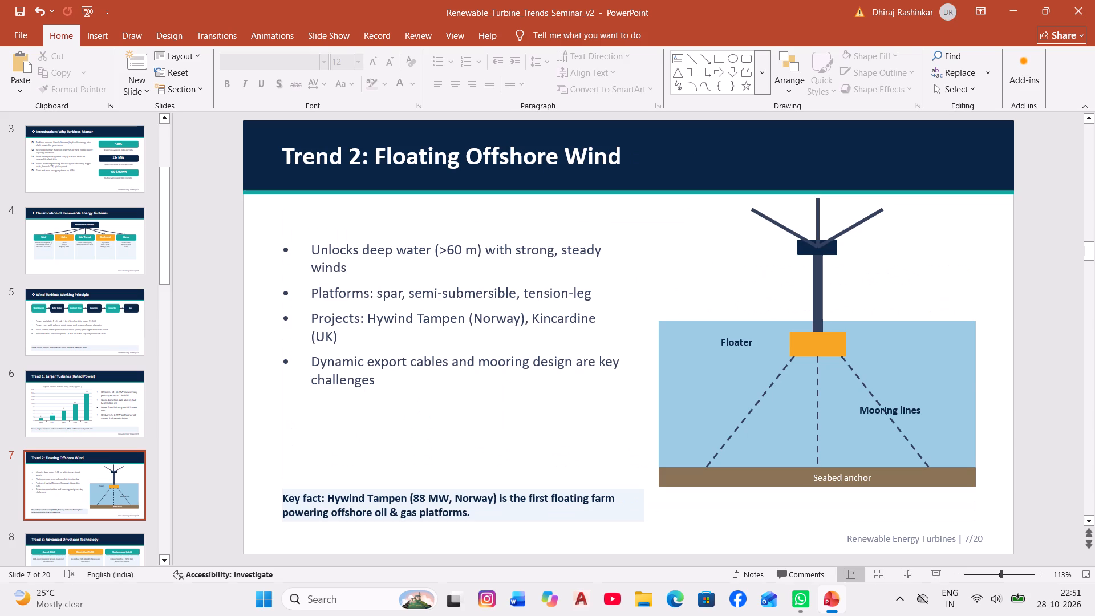
{"action": "scroll", "coordinate": [416, 302], "scroll_direction": "down", "scroll_amount": 4}
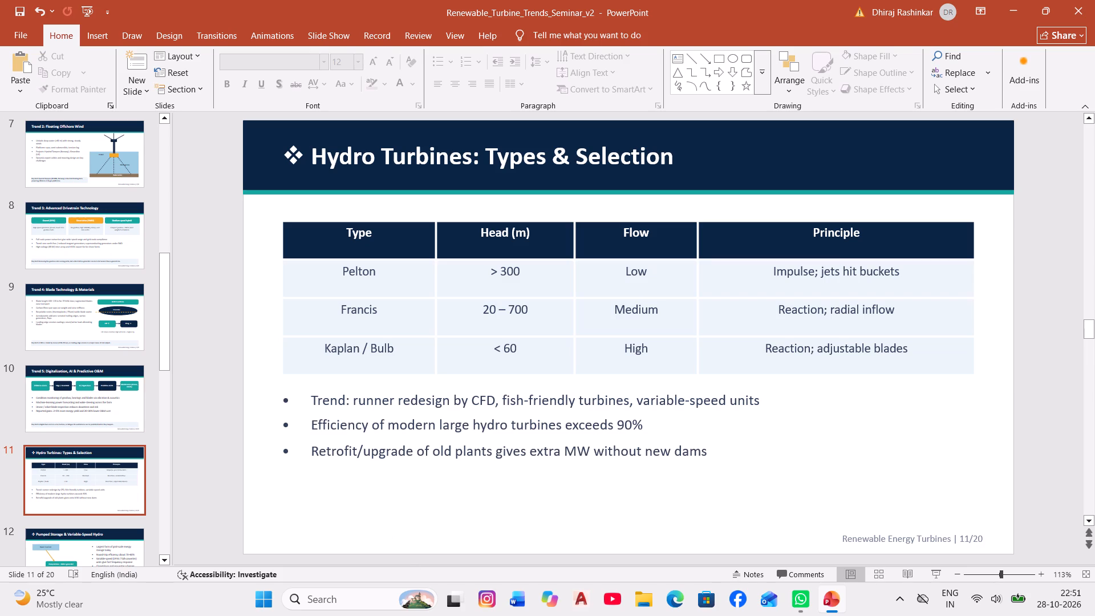
Move the three-bullet text box on the "Hydro Turbines: Types & Selection" slide slightly lower, widening the gap beneath the table.
{"action": "left_click", "coordinate": [374, 412]}
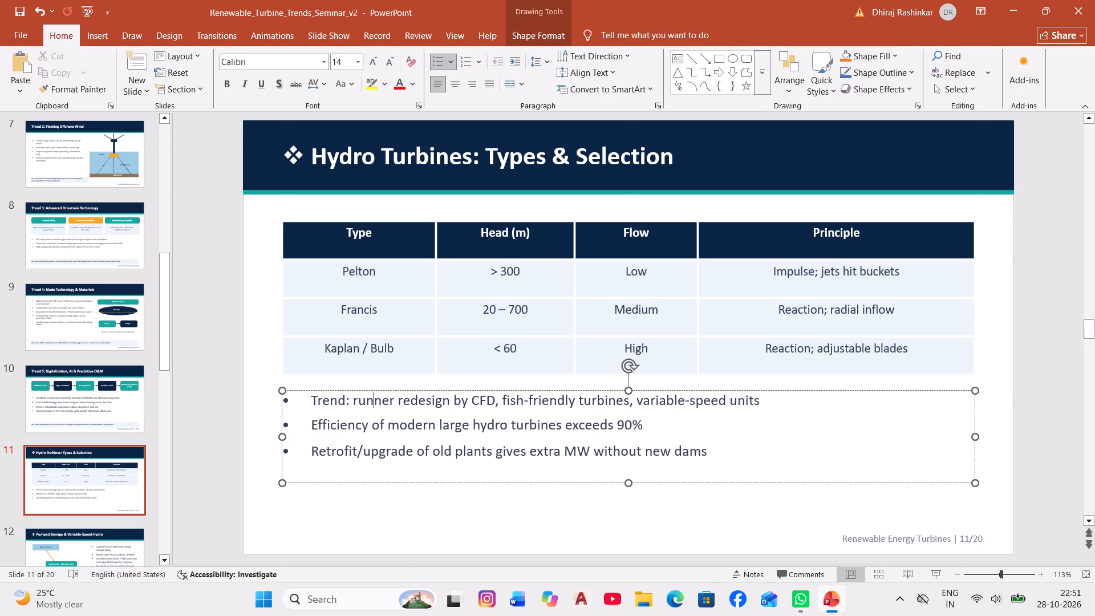
{"action": "left_click_drag", "start_coordinate": [641, 389], "coordinate": [641, 406]}
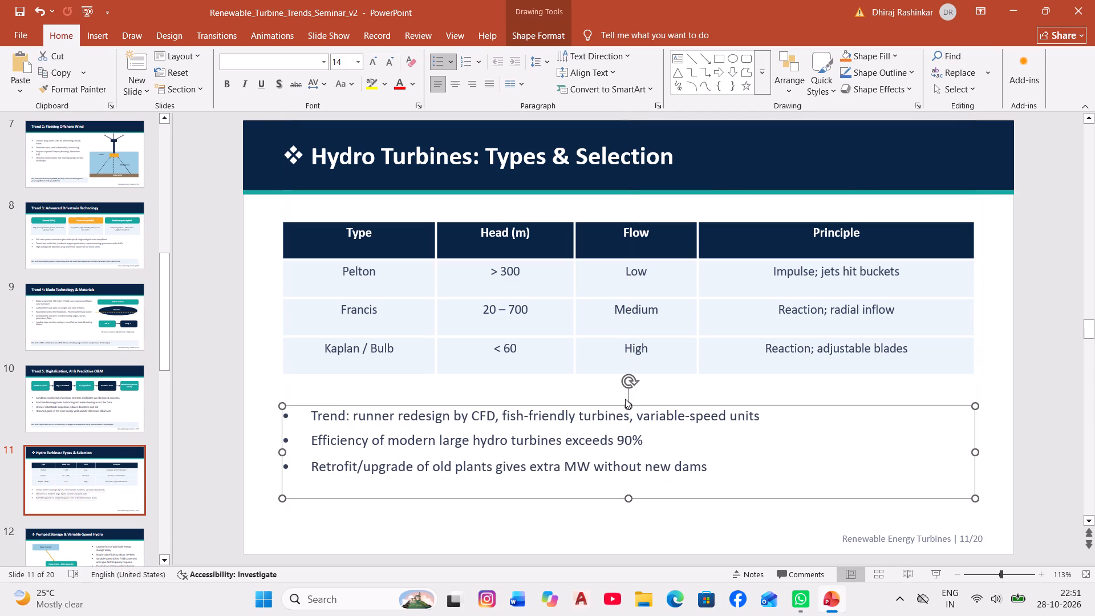
{"action": "left_click", "coordinate": [554, 387]}
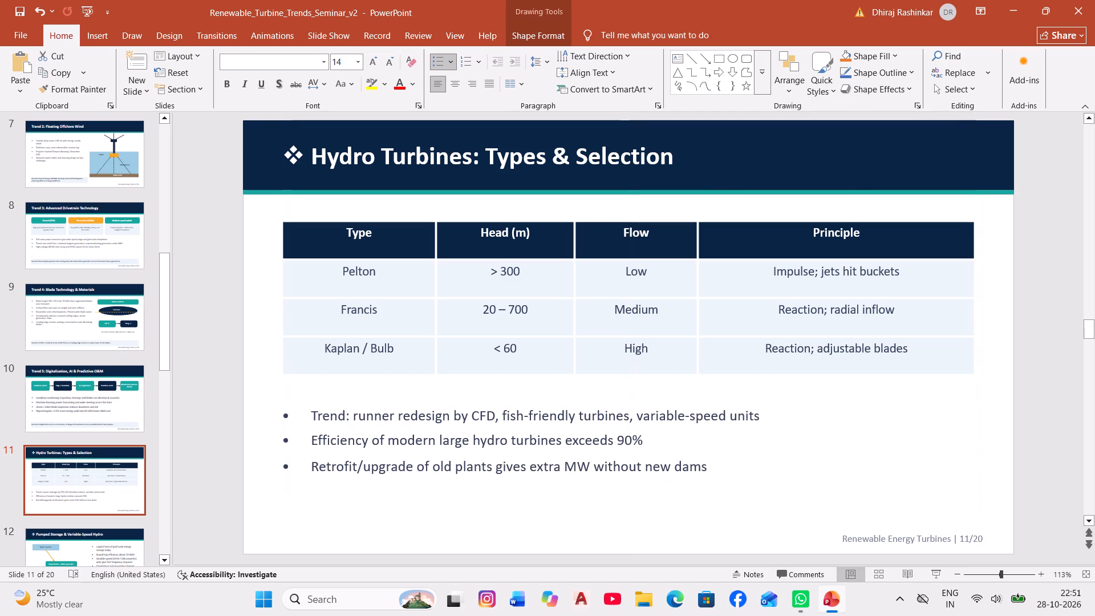
Review the layout and content of the remaining slides, from "Pumped Storage & Variable-Speed Hydro" to the end, finishing on "Future Scope".
{"action": "scroll", "coordinate": [110, 500], "scroll_direction": "down", "scroll_amount": 1}
{"action": "left_click", "coordinate": [108, 509]}
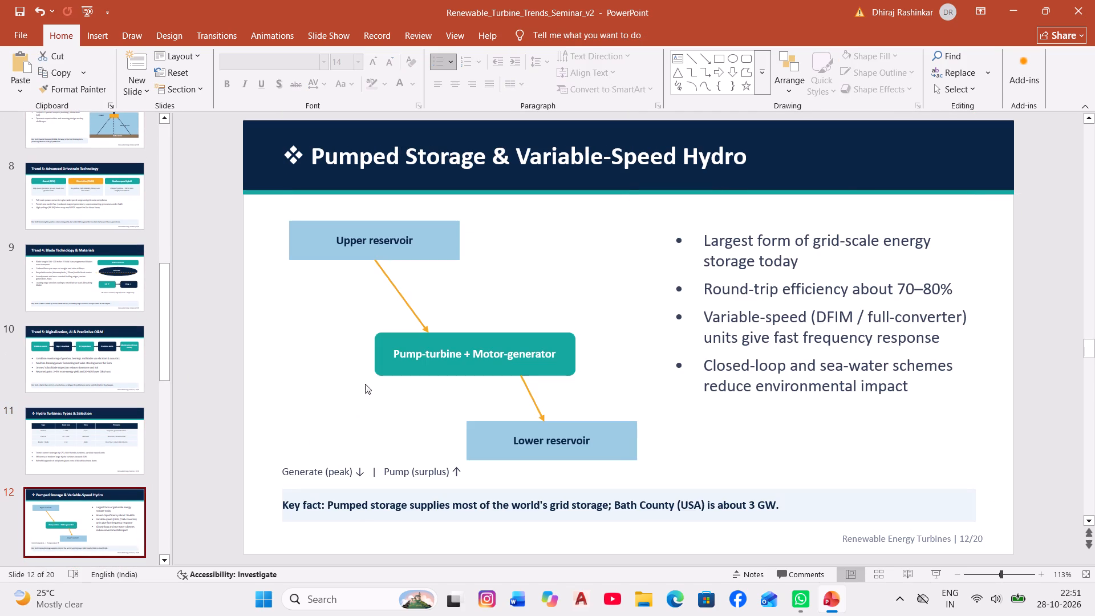
{"action": "scroll", "coordinate": [400, 421], "scroll_direction": "down", "scroll_amount": 2}
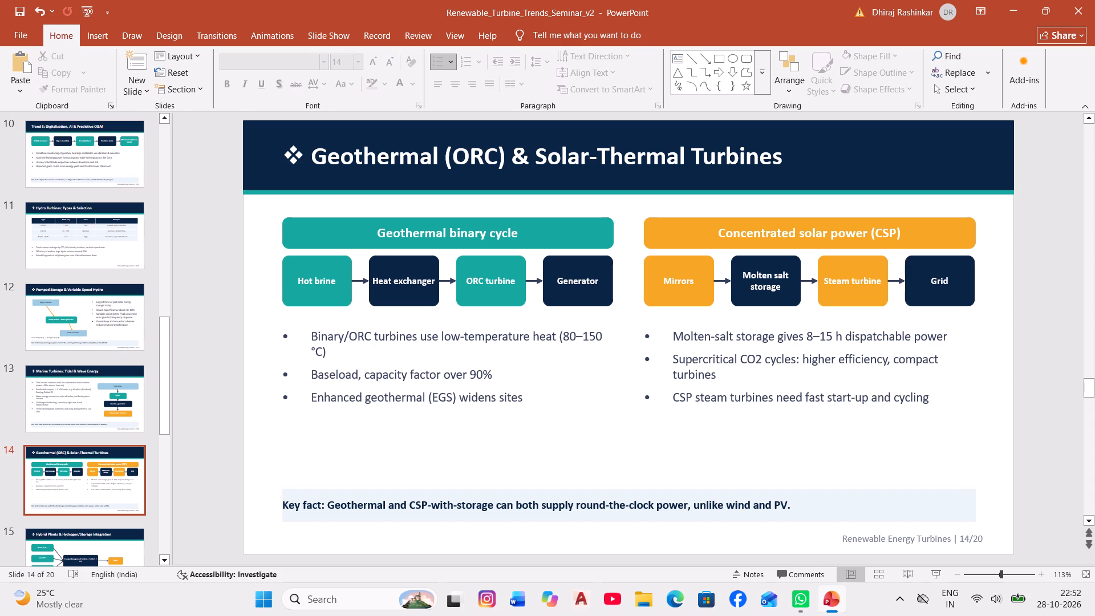
{"action": "scroll", "coordinate": [579, 365], "scroll_direction": "down", "scroll_amount": 2}
{"action": "scroll", "coordinate": [581, 367], "scroll_direction": "up", "scroll_amount": 1}
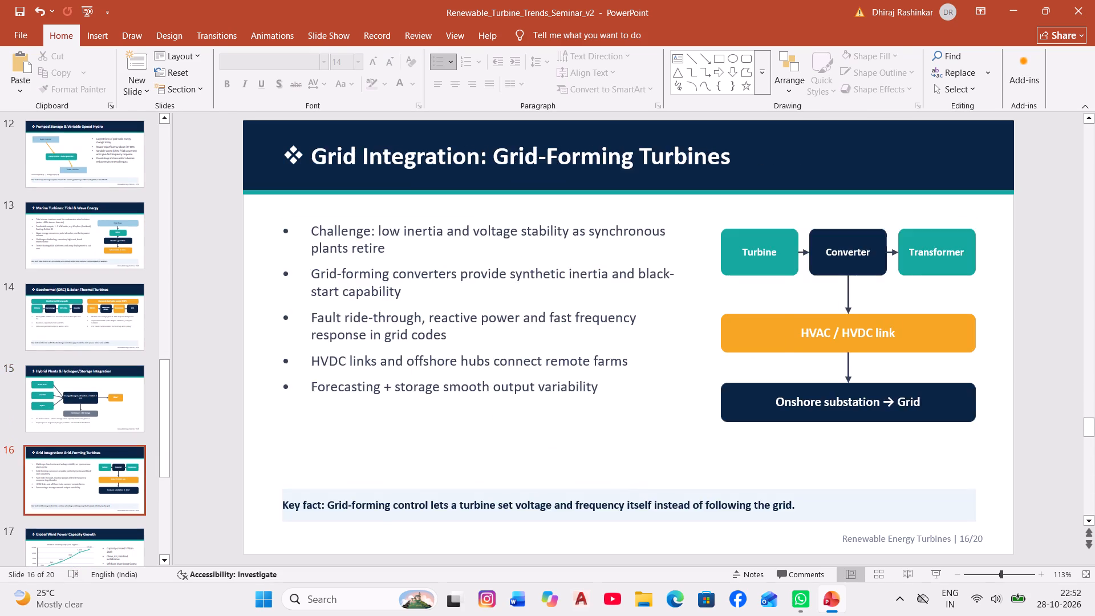
{"action": "scroll", "coordinate": [582, 366], "scroll_direction": "down", "scroll_amount": 14}
{"action": "scroll", "coordinate": [585, 360], "scroll_direction": "up", "scroll_amount": 1}
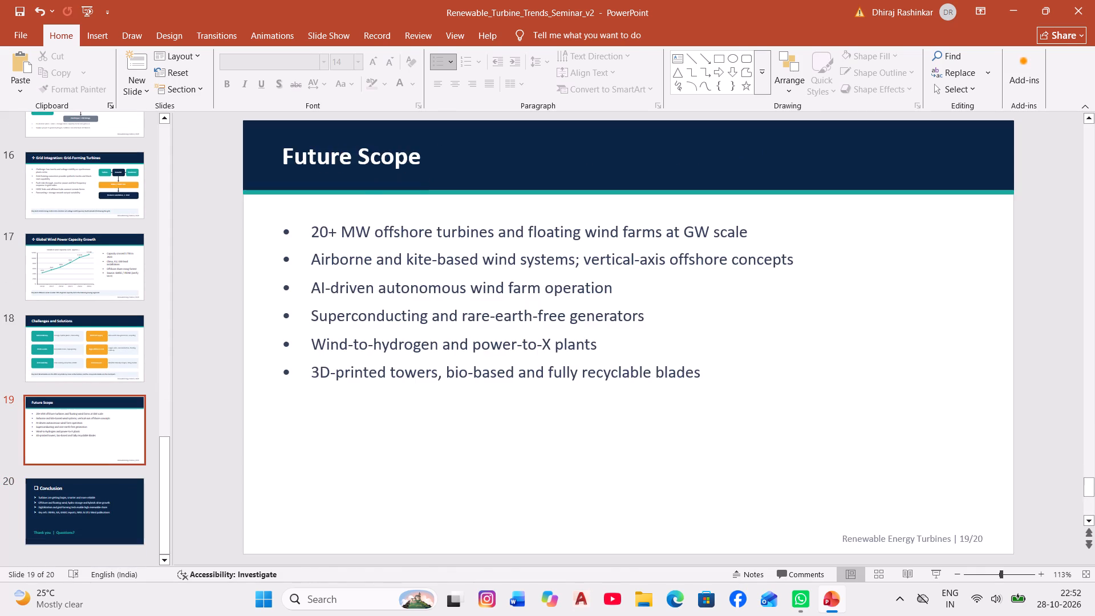
{"action": "scroll", "coordinate": [585, 360], "scroll_direction": "down", "scroll_amount": 1}
{"action": "scroll", "coordinate": [585, 359], "scroll_direction": "up", "scroll_amount": 1}
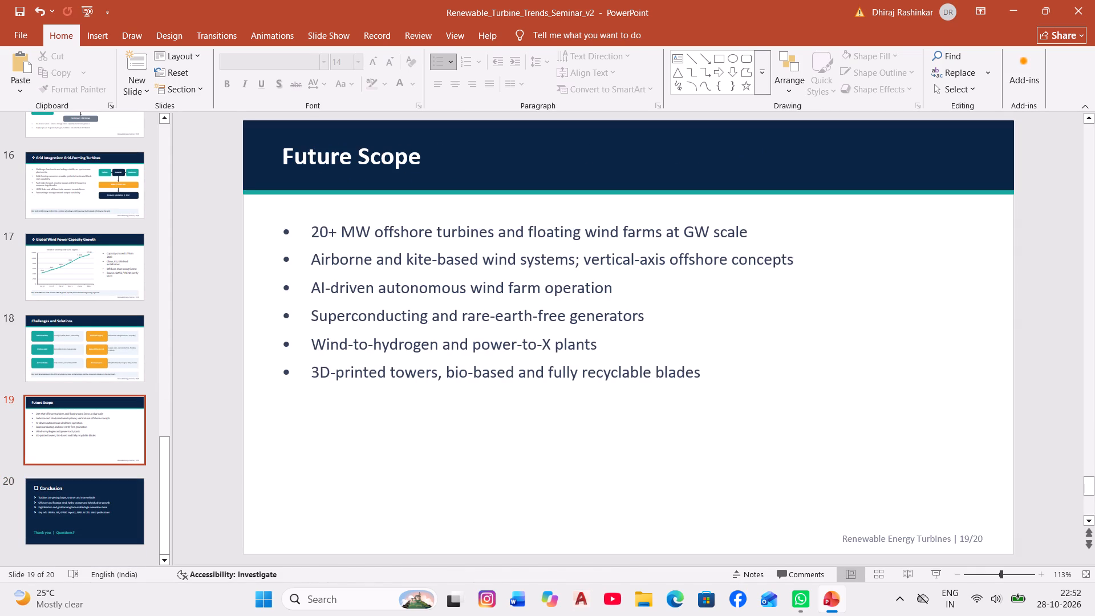
Move the bulleted text box on the "Future Scope" slide lower, keeping its left edge aligned with the title text.
{"action": "left_click", "coordinate": [355, 229]}
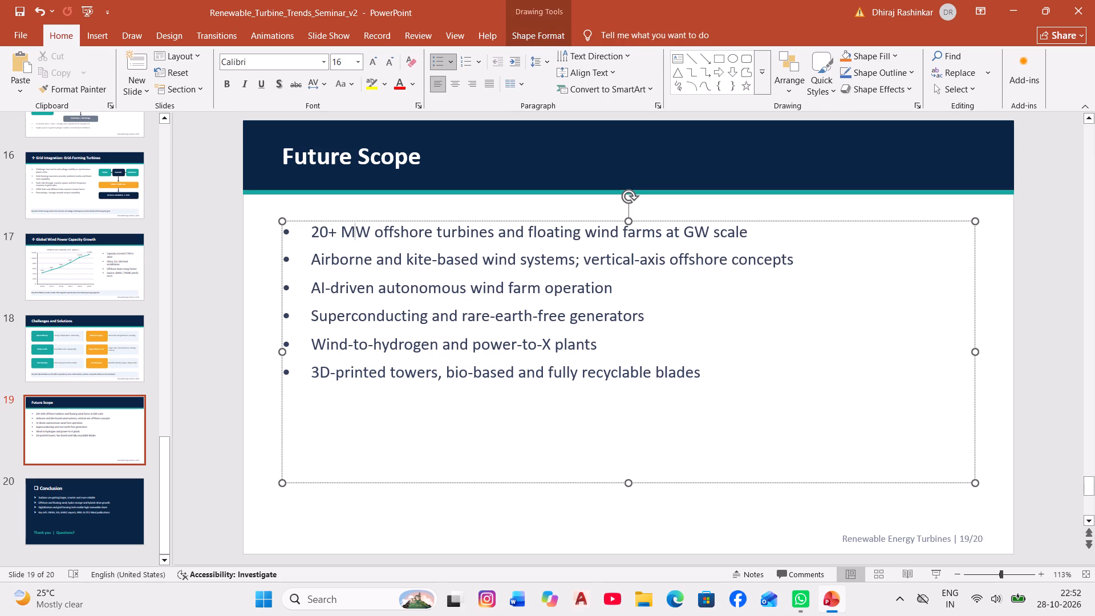
{"action": "left_click_drag", "start_coordinate": [557, 219], "coordinate": [569, 251]}
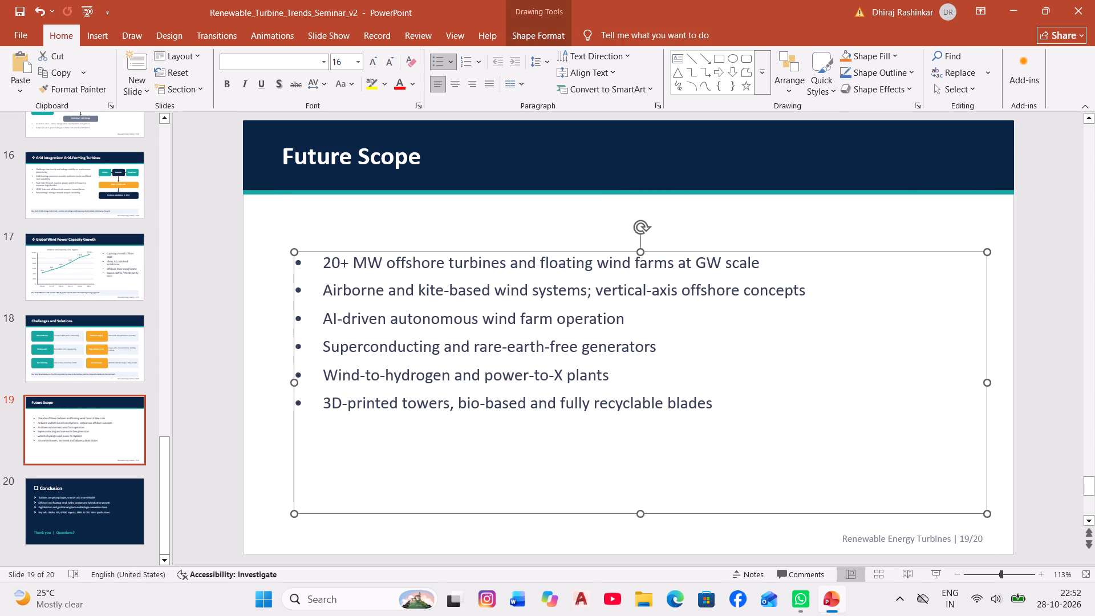
{"action": "left_click_drag", "start_coordinate": [523, 251], "coordinate": [510, 255]}
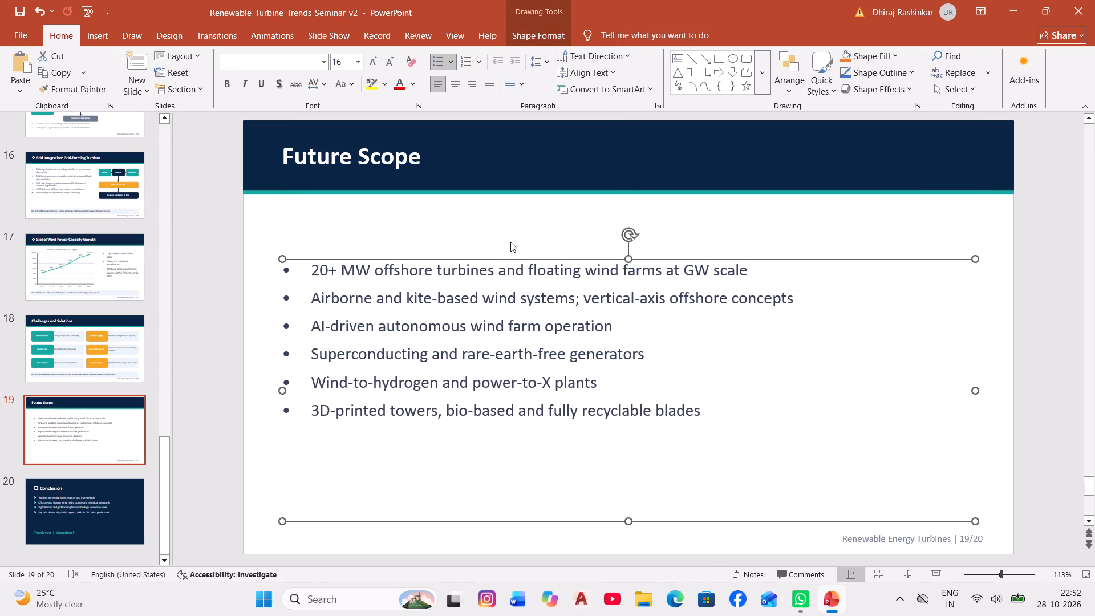
{"action": "left_click", "coordinate": [513, 233]}
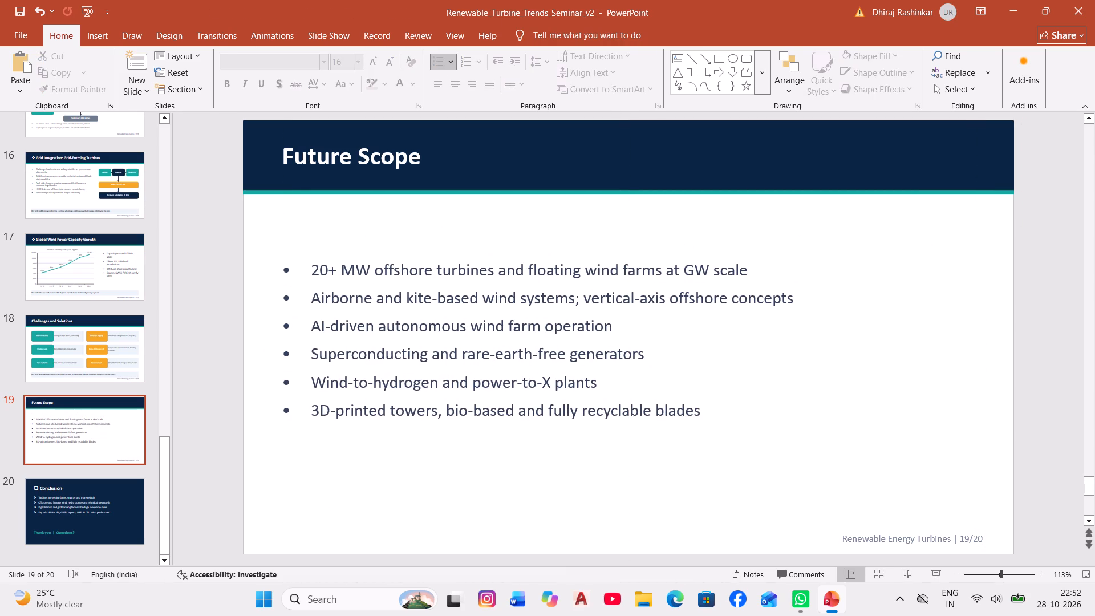
Change the bullets of all six "Future Scope" points to the four-diamond (❖) style.
{"action": "left_click_drag", "start_coordinate": [306, 272], "coordinate": [695, 459]}
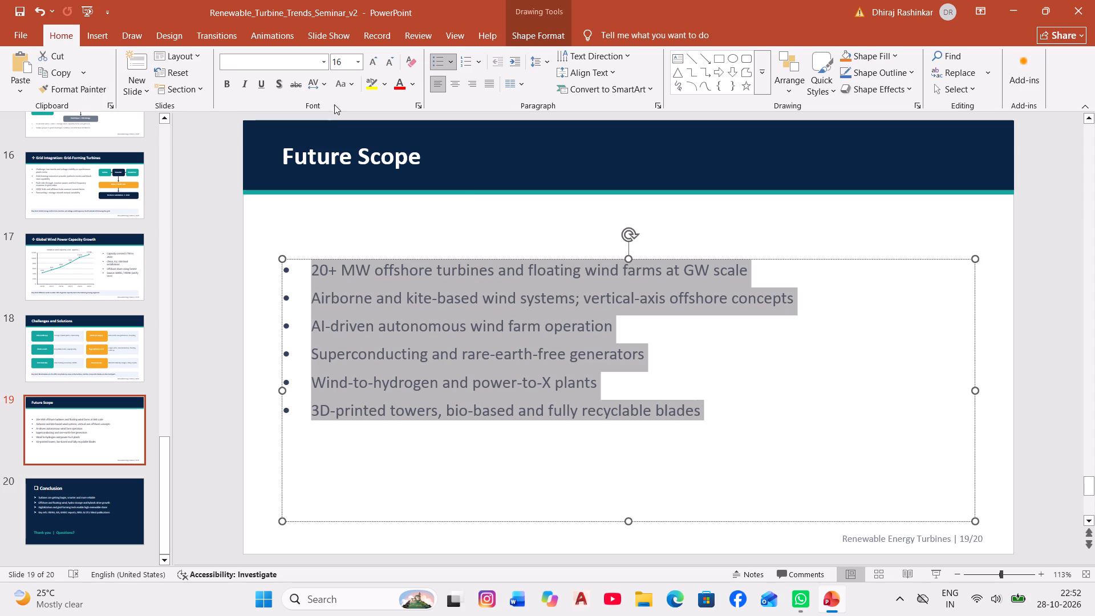
{"action": "left_click", "coordinate": [445, 59]}
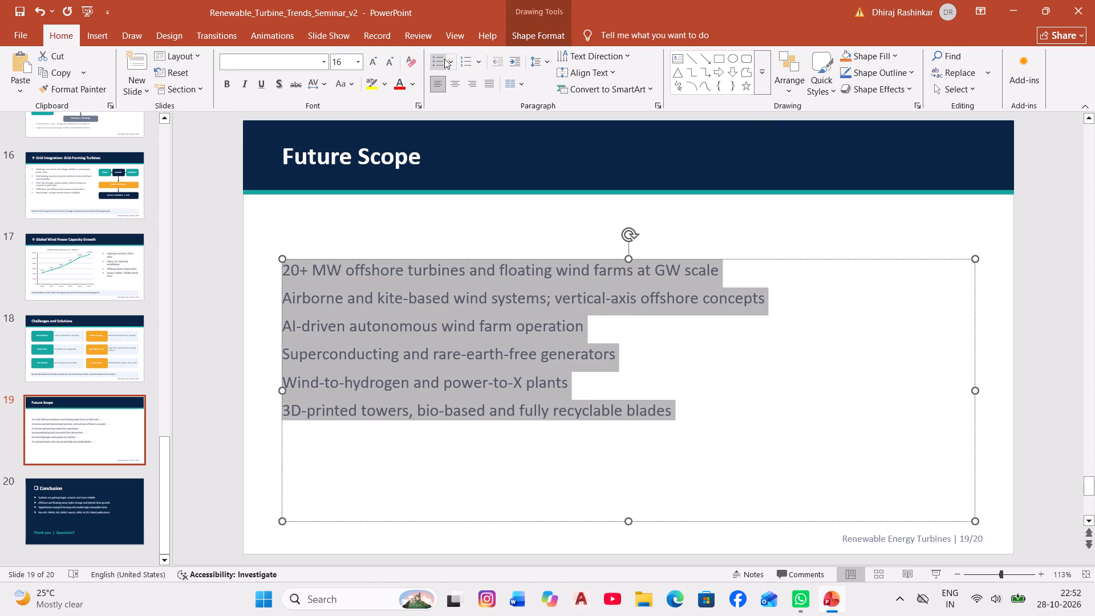
{"action": "left_click", "coordinate": [444, 59]}
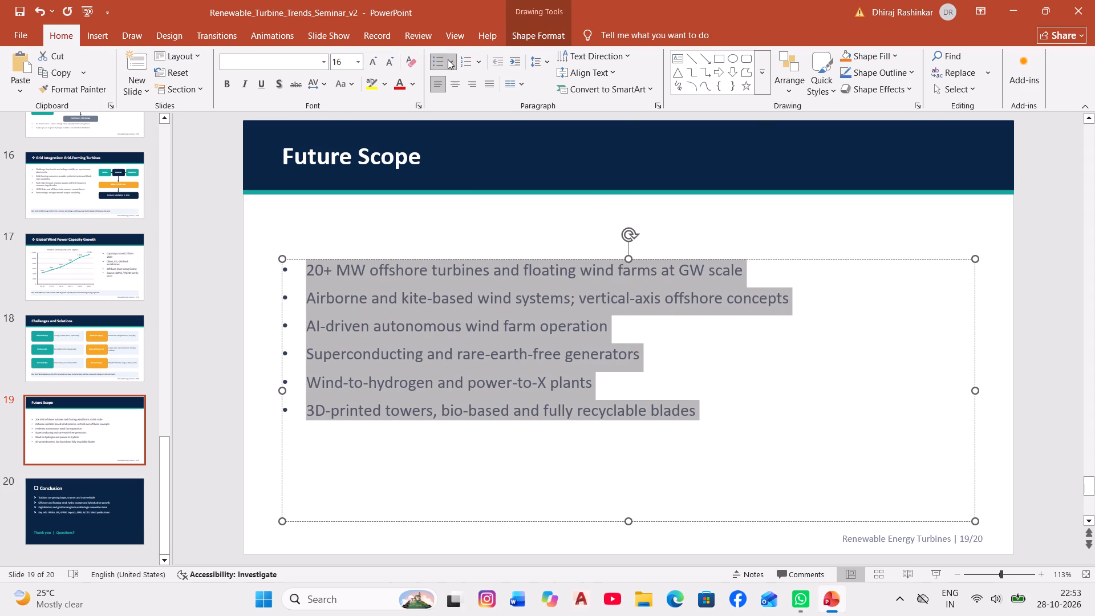
{"action": "left_click", "coordinate": [448, 59]}
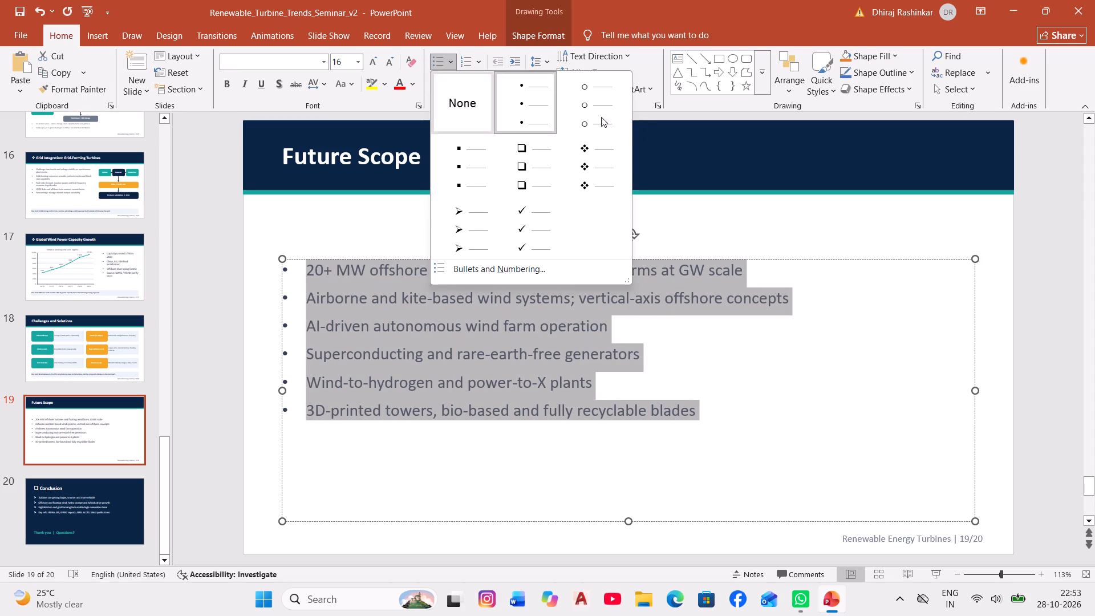
{"action": "left_click", "coordinate": [579, 179]}
{"action": "left_click", "coordinate": [575, 189]}
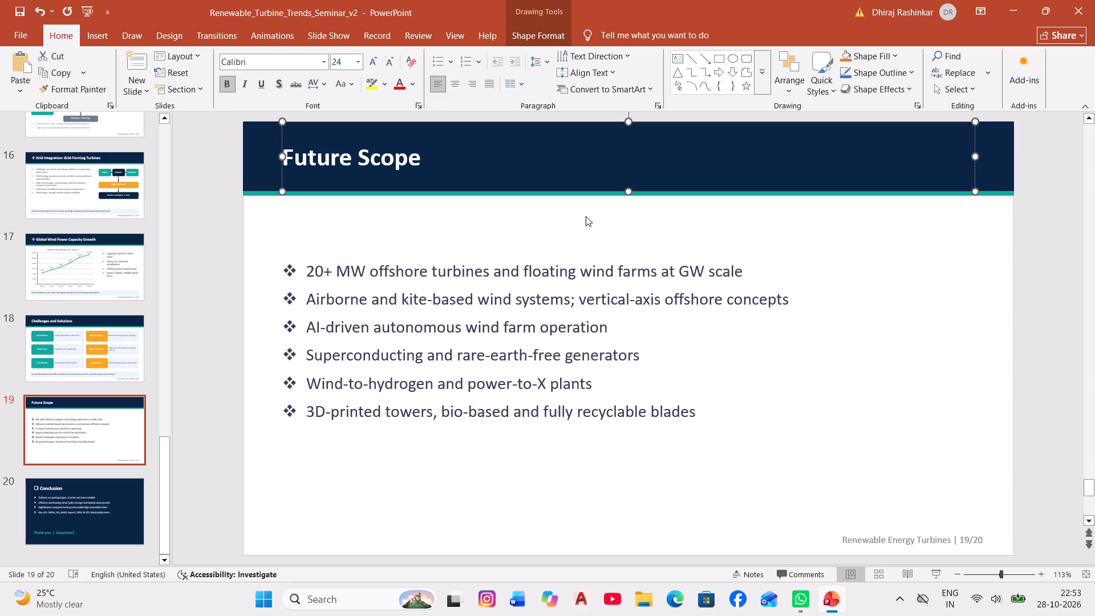
Look back through the deck from "Future Scope" to the title slide.
{"action": "scroll", "coordinate": [518, 212], "scroll_direction": "up", "scroll_amount": 3}
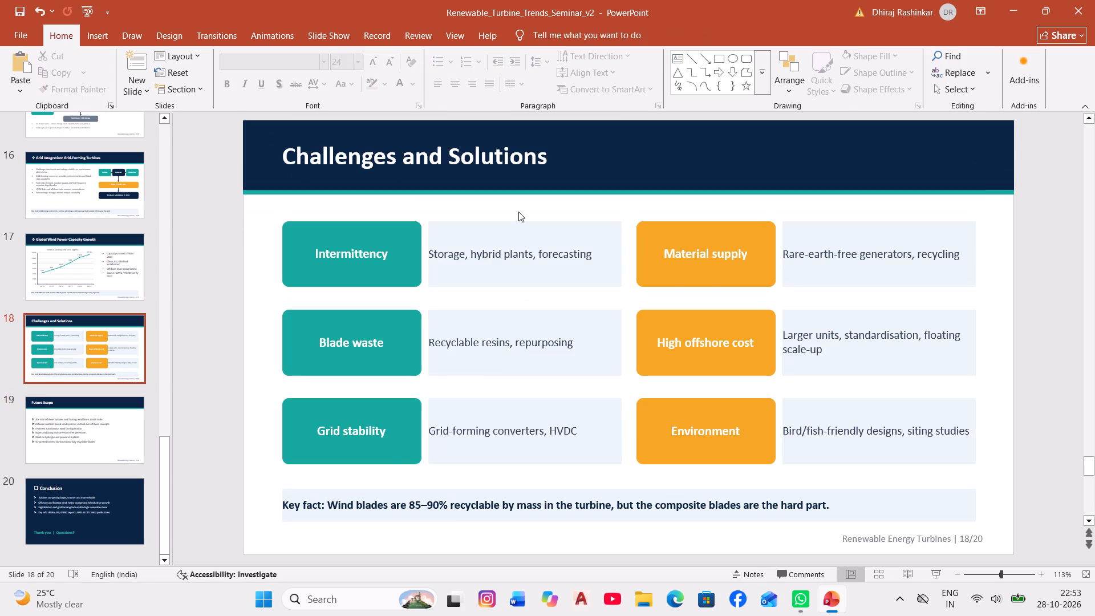
{"action": "scroll", "coordinate": [518, 210], "scroll_direction": "down", "scroll_amount": 1}
{"action": "scroll", "coordinate": [518, 210], "scroll_direction": "up", "scroll_amount": 7}
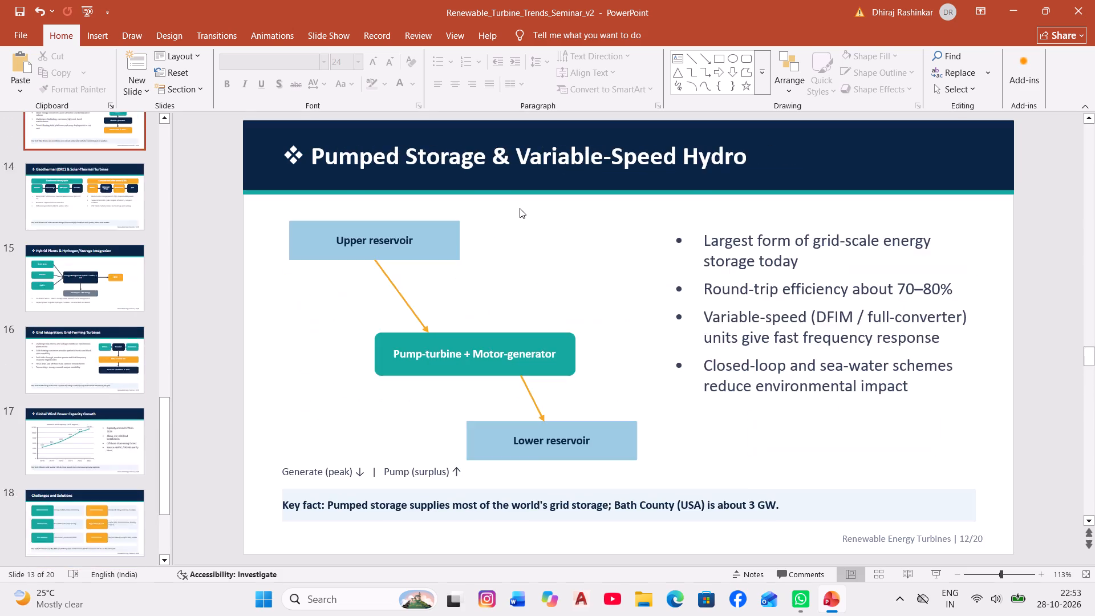
{"action": "scroll", "coordinate": [520, 205], "scroll_direction": "up", "scroll_amount": 12}
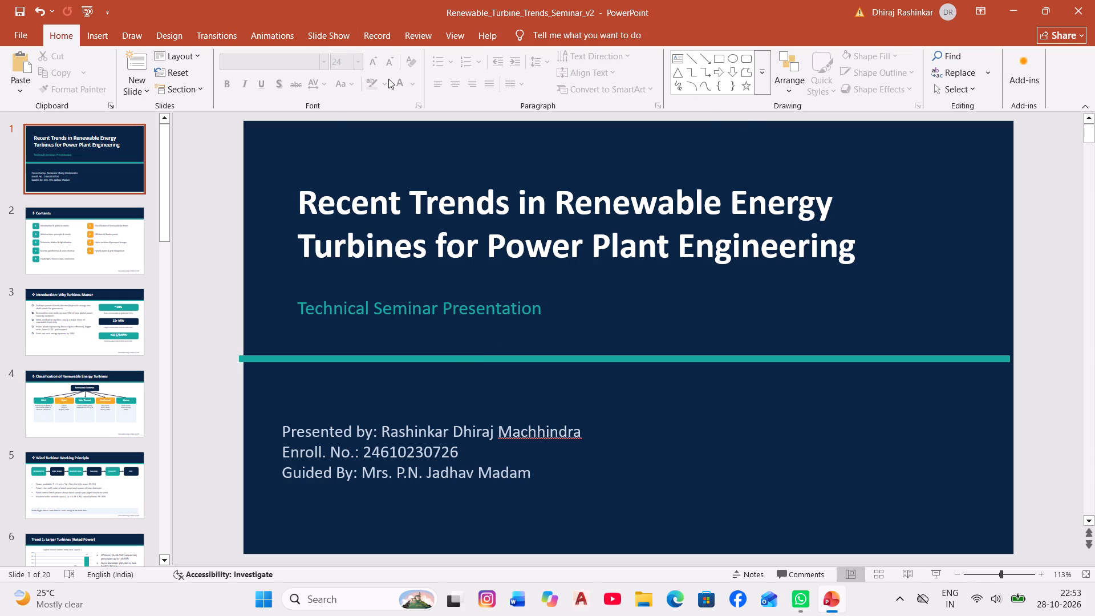
Close the presentation, saving the changes to Renewable_Turbine_Trends_Seminar_v2.
{"action": "right_click", "coordinate": [316, 74]}
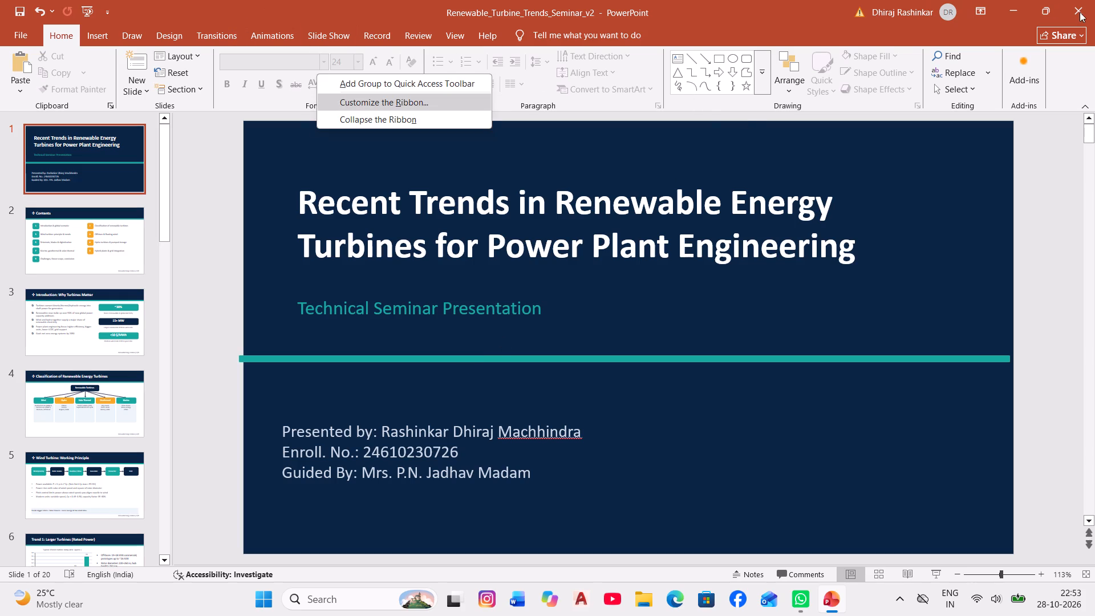
{"action": "left_click", "coordinate": [1083, 9]}
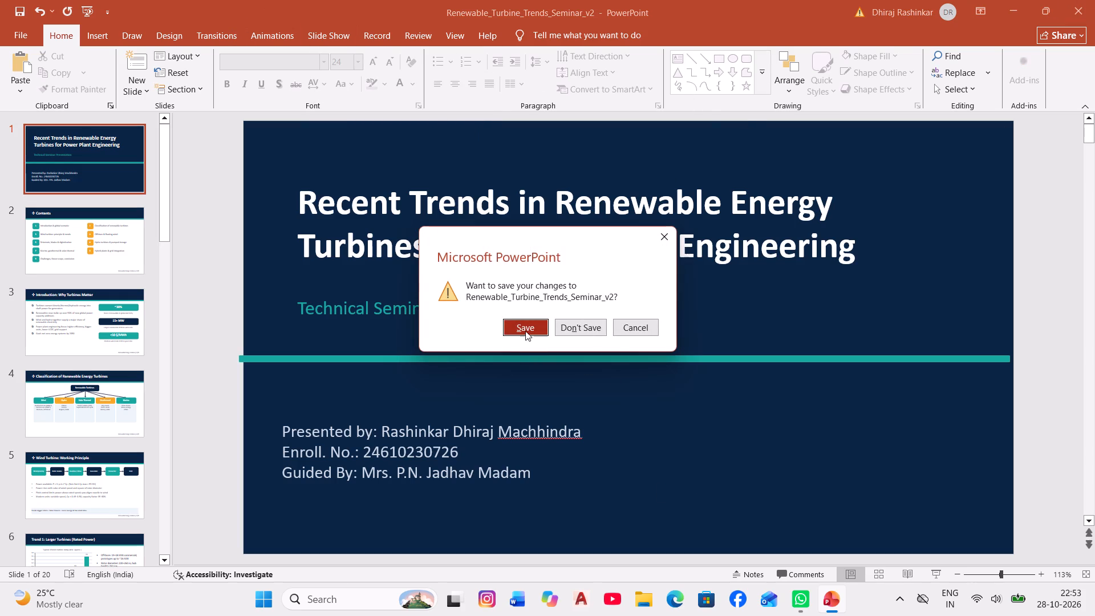
{"action": "left_click", "coordinate": [525, 327]}
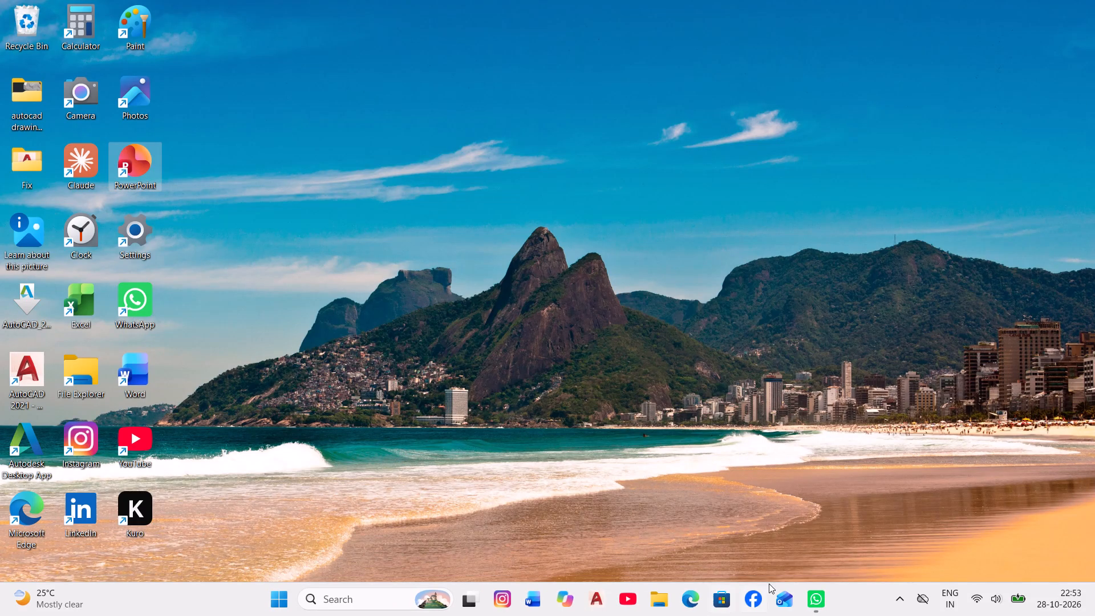
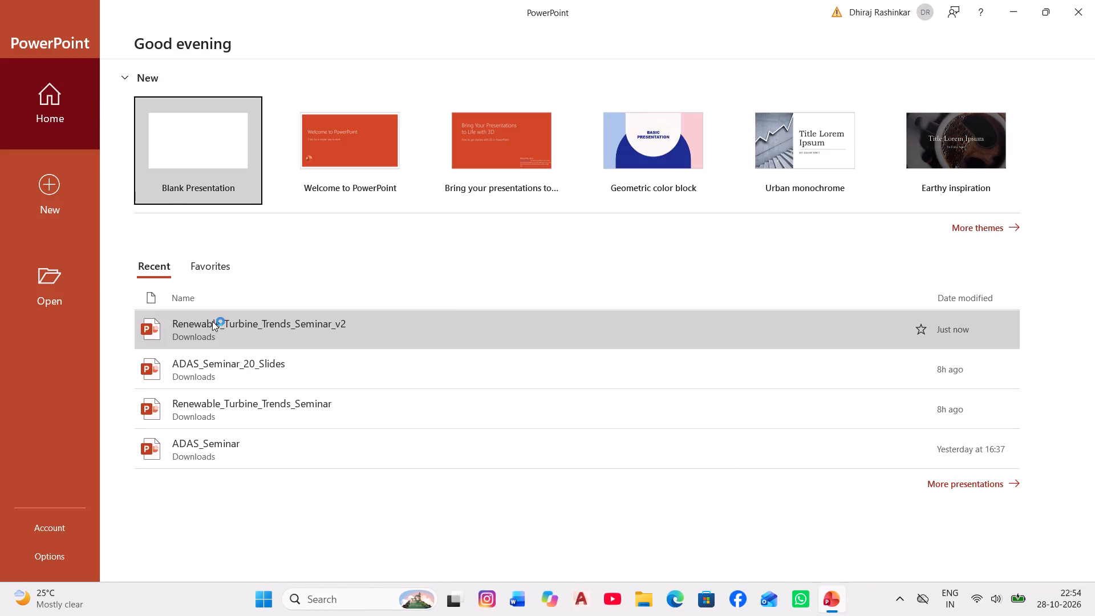
Reopen the recent presentation Renewable_Turbine_Trends_Seminar_v2 and check its opening slides.
{"action": "double_click", "coordinate": [220, 321]}
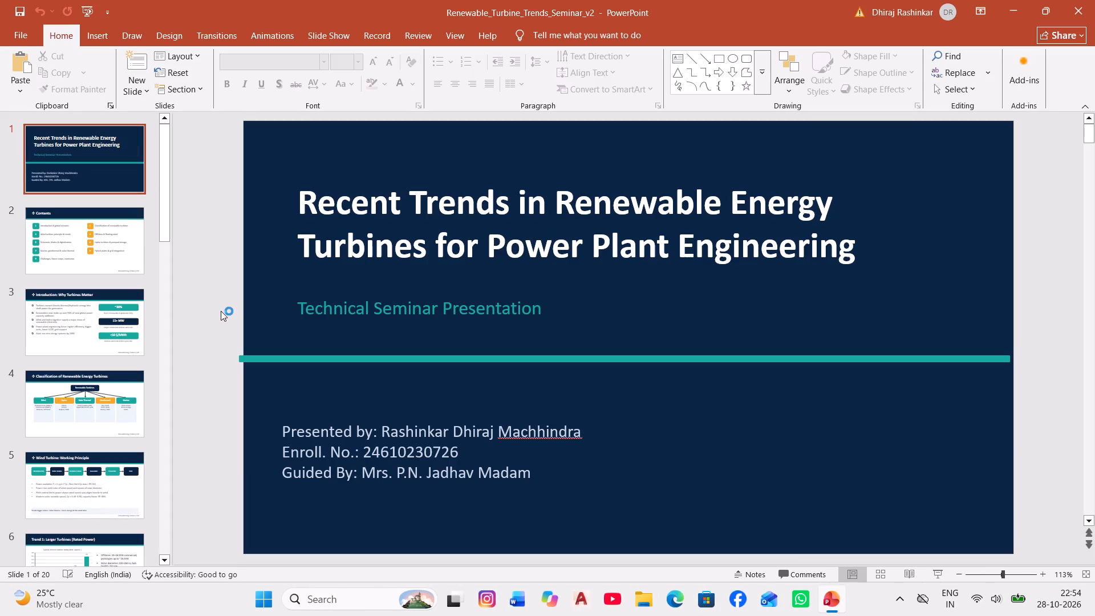
{"action": "scroll", "coordinate": [292, 301], "scroll_direction": "down", "scroll_amount": 4}
{"action": "scroll", "coordinate": [356, 316], "scroll_direction": "up", "scroll_amount": 4}
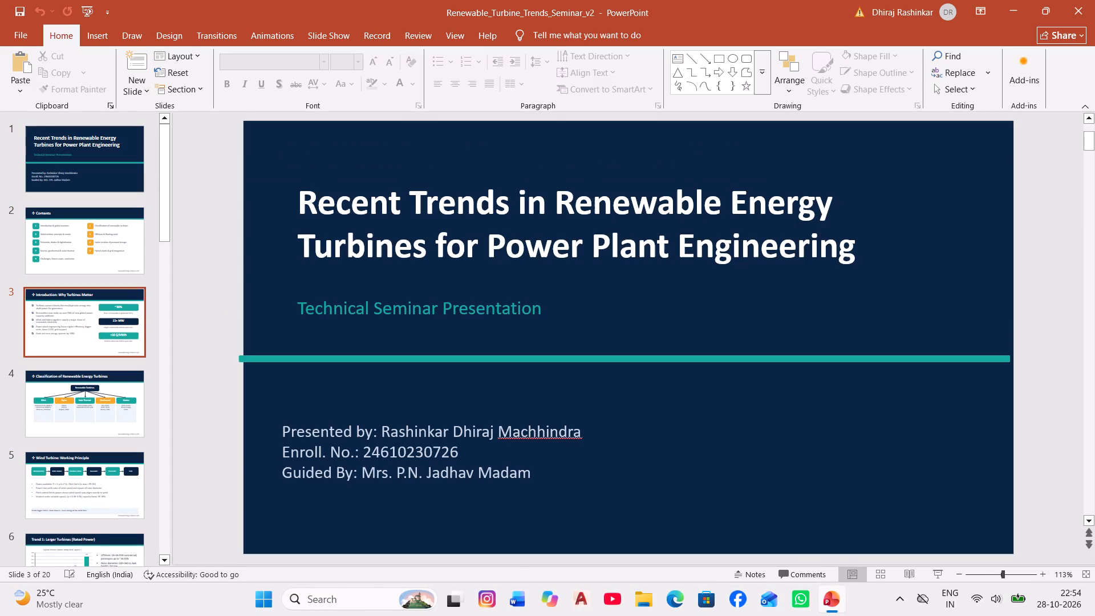
{"action": "scroll", "coordinate": [358, 312], "scroll_direction": "up", "scroll_amount": 4}
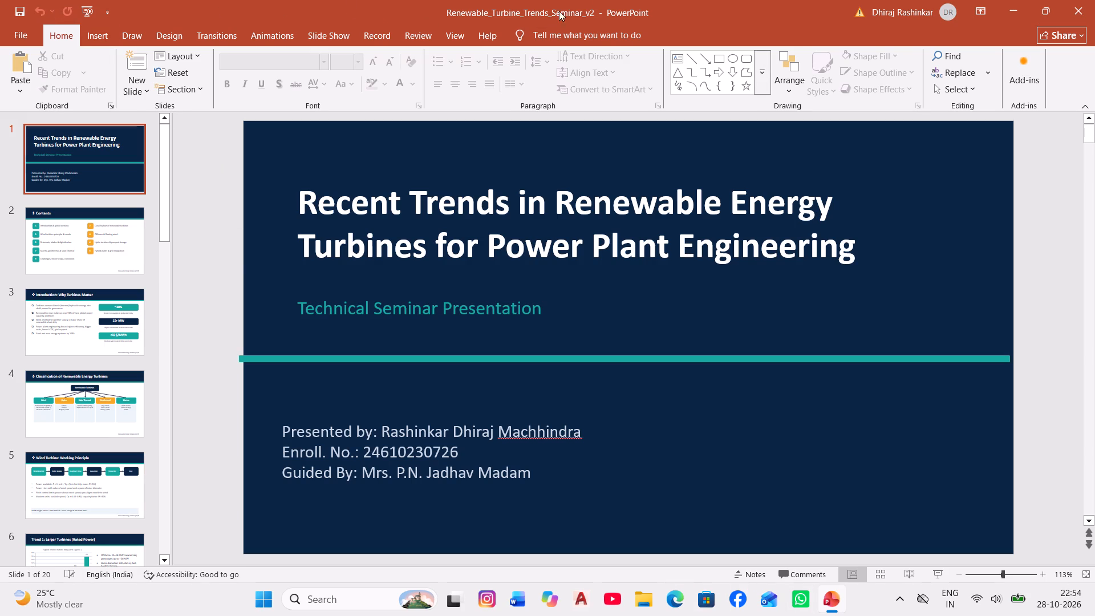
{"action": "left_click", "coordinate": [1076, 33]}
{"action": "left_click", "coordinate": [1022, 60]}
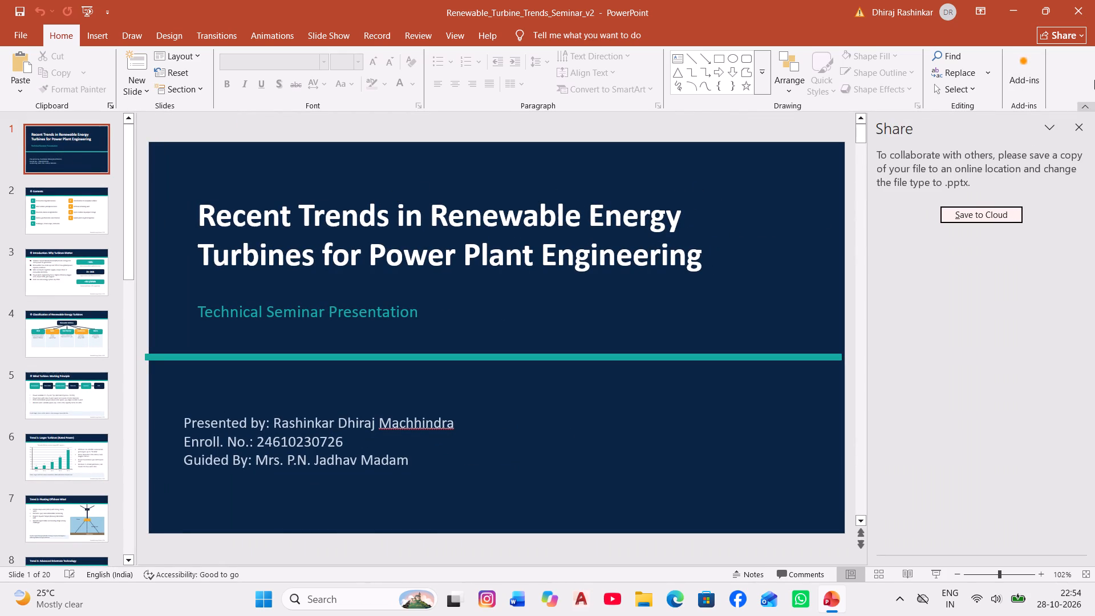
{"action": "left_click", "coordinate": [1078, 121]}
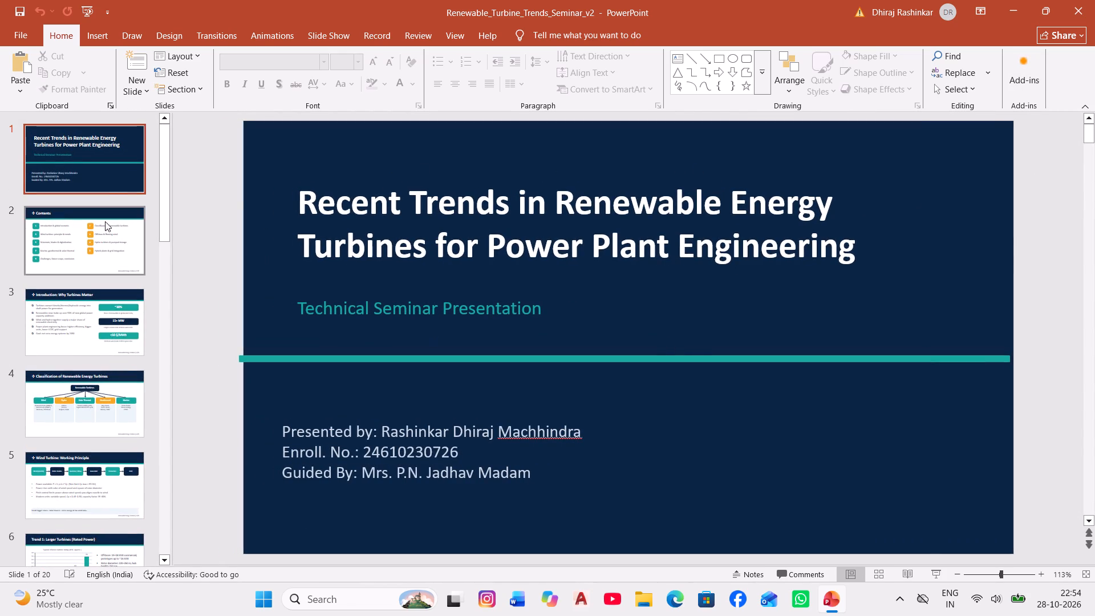
Save the Renewable_Turbine_Trends_Seminar_v2 presentation again, with the title slide shown.
{"action": "scroll", "coordinate": [231, 298], "scroll_direction": "down", "scroll_amount": 2}
{"action": "scroll", "coordinate": [231, 298], "scroll_direction": "up", "scroll_amount": 2}
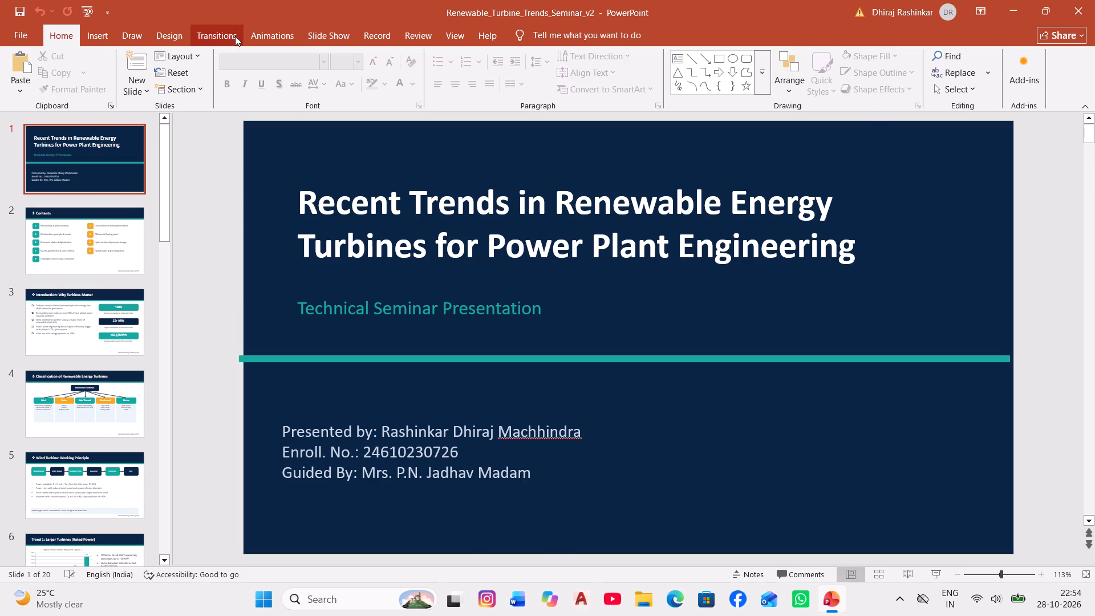
{"action": "left_click", "coordinate": [19, 13]}
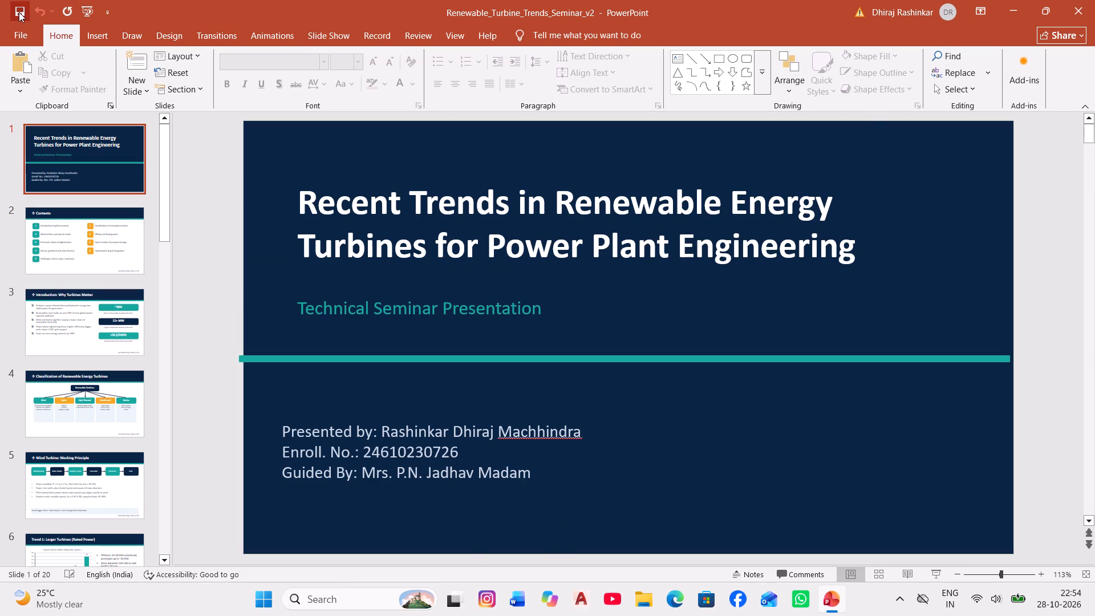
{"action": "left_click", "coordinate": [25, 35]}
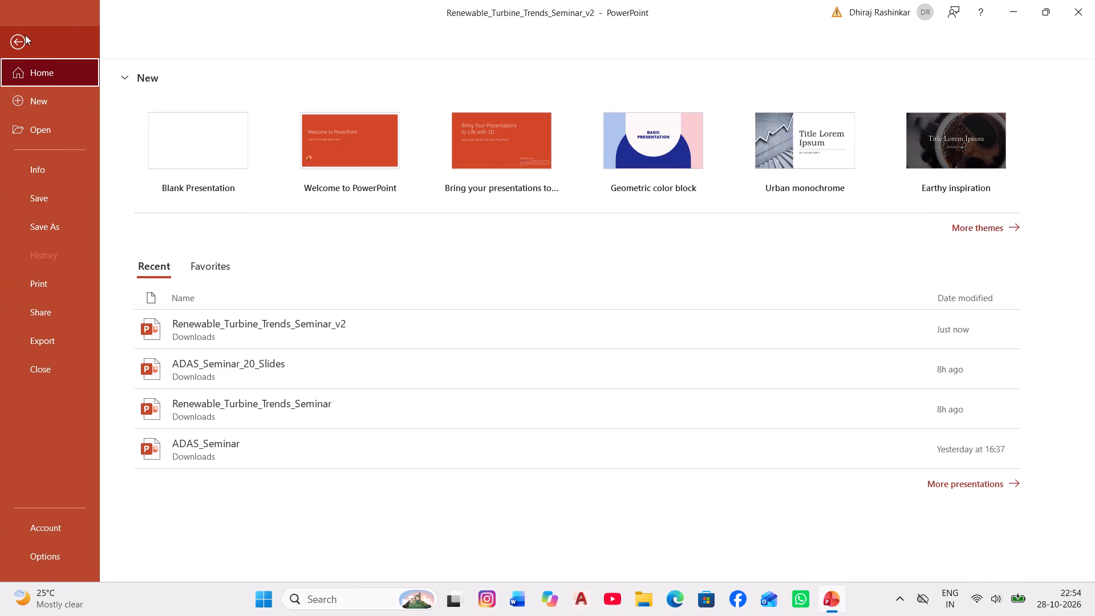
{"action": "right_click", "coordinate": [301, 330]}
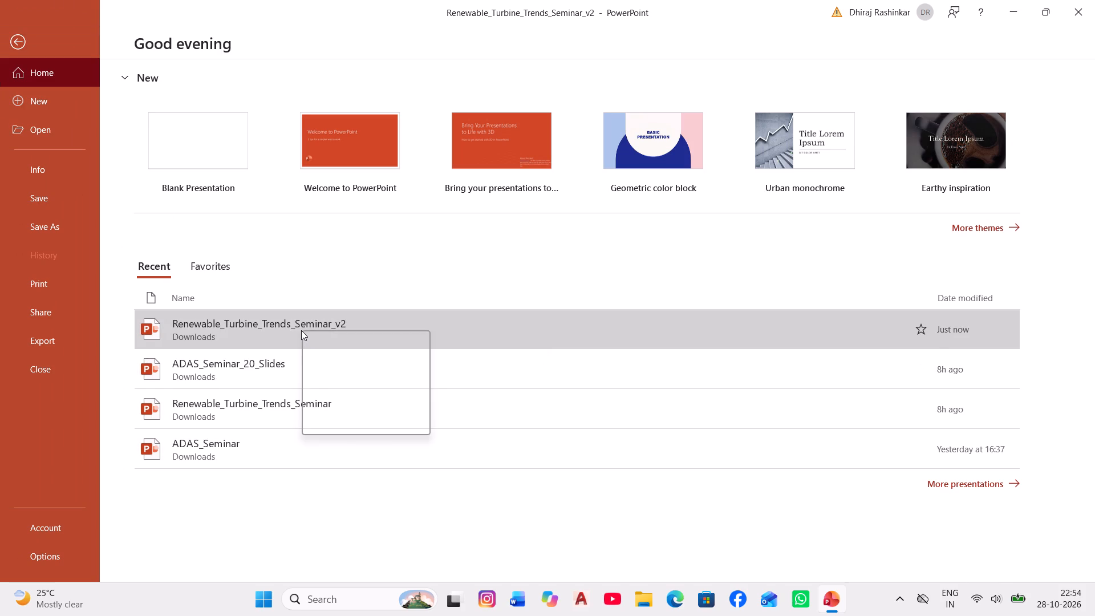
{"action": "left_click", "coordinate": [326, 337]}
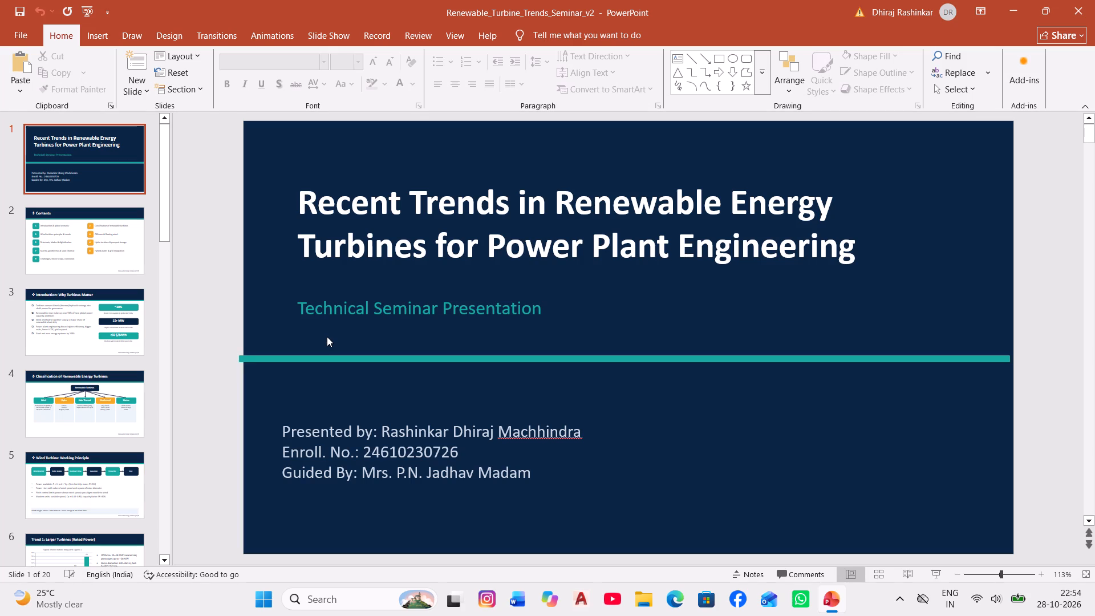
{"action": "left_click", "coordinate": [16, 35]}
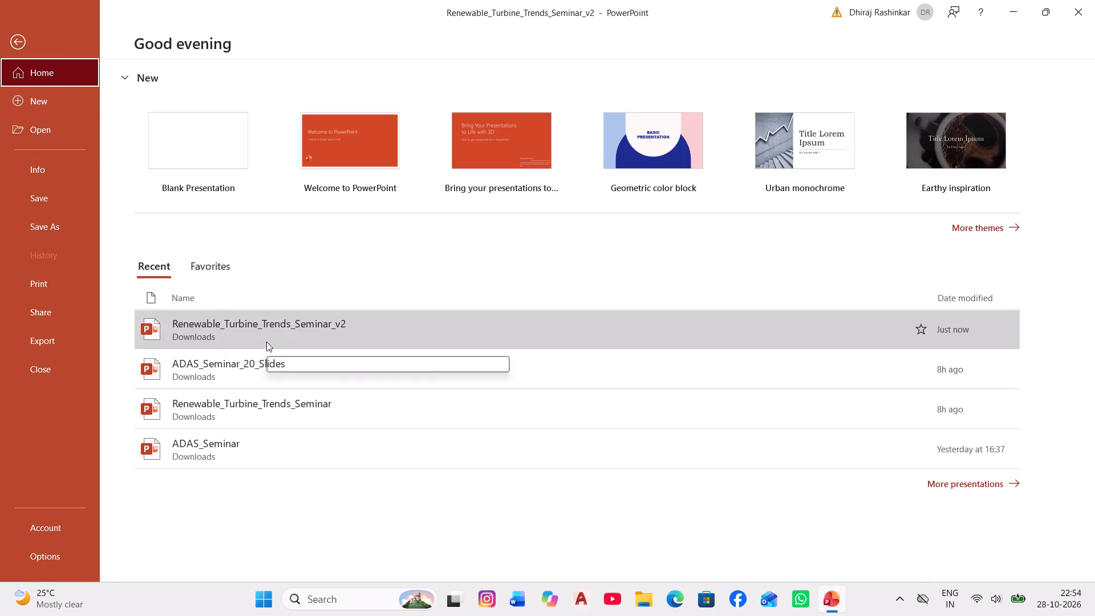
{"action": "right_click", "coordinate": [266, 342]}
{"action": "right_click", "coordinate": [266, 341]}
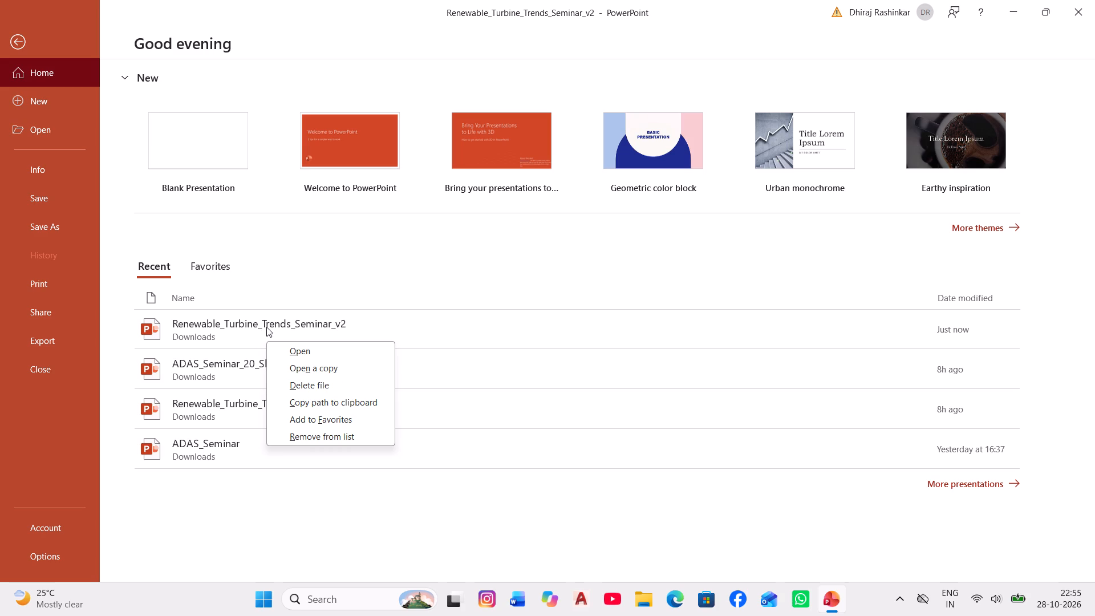
Close the Renewable_Turbine_Trends_Seminar_v2 presentation.
{"action": "left_click", "coordinate": [1081, 5]}
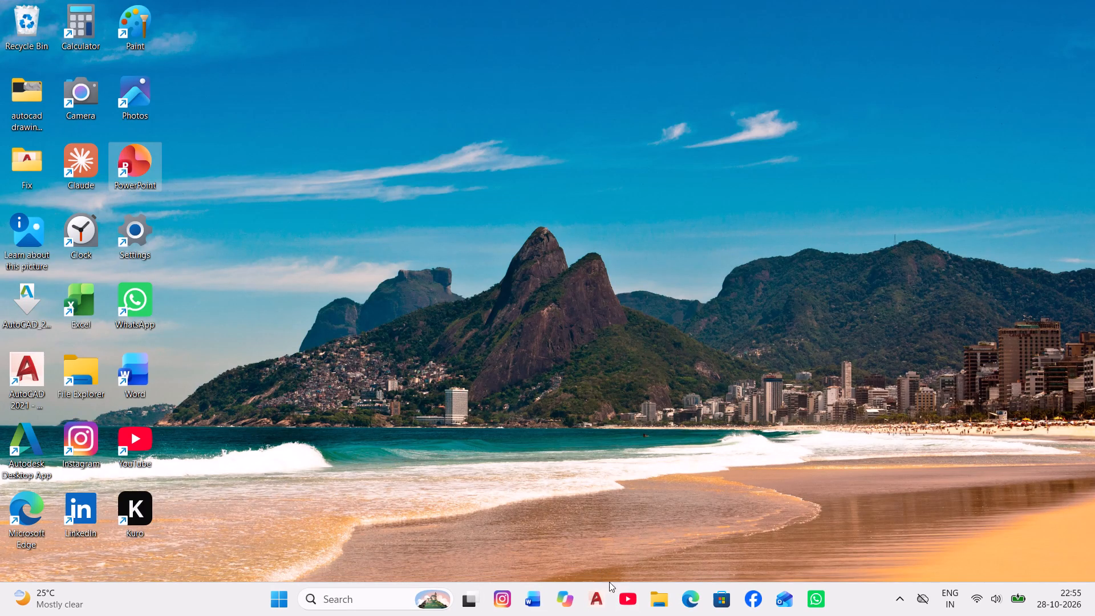
Switch to File Explorer and show the recent file Renewable_Turbine_Trends_Seminar_v2 in its Downloads folder.
{"action": "left_click", "coordinate": [650, 591]}
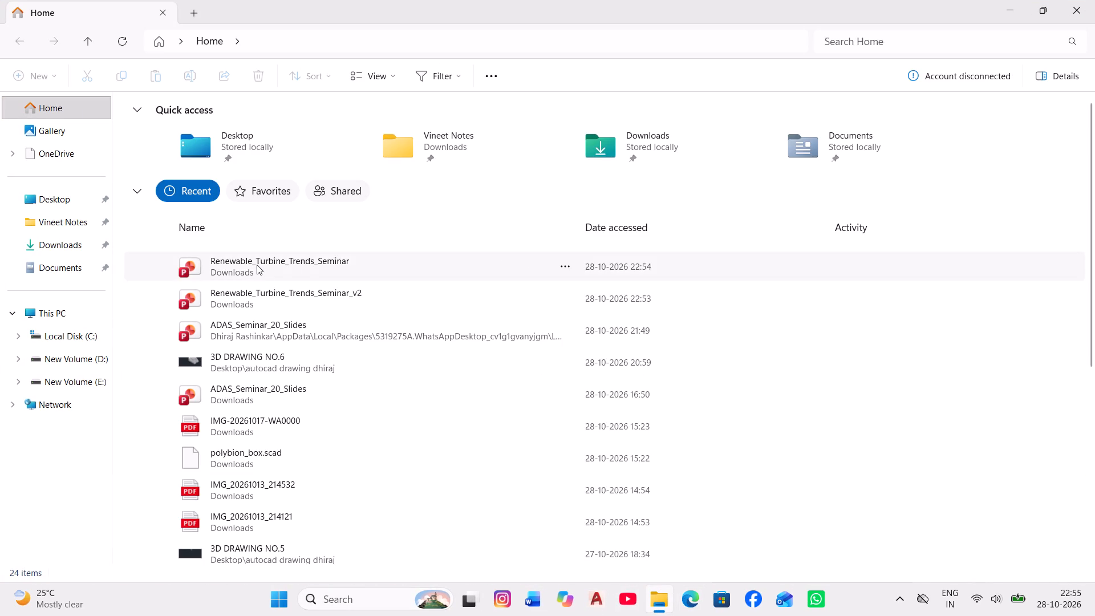
{"action": "double_click", "coordinate": [266, 287]}
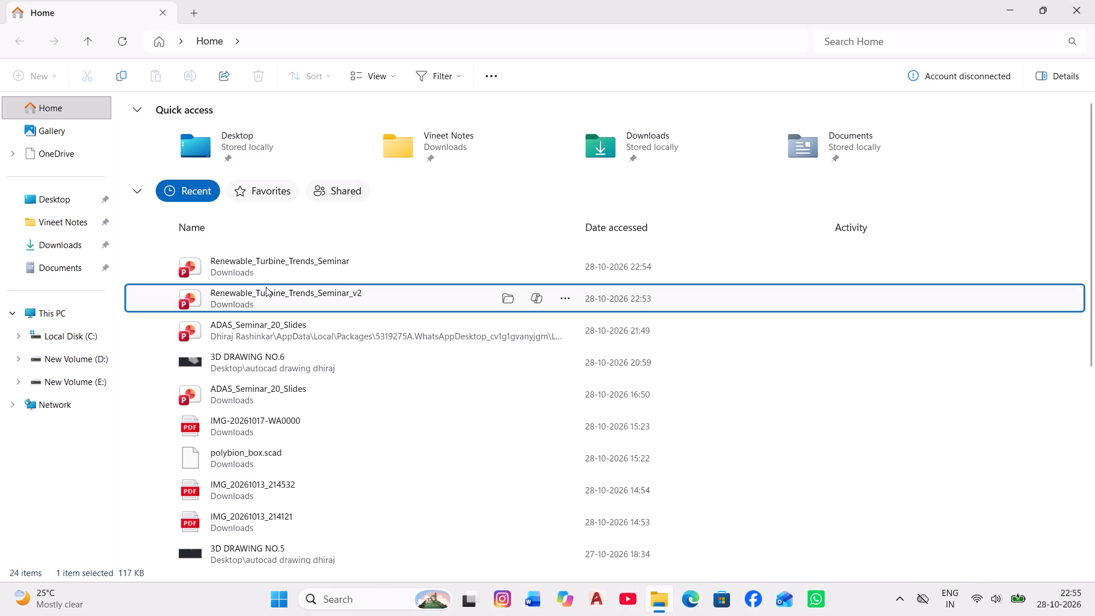
{"action": "double_click", "coordinate": [286, 293]}
{"action": "triple_click", "coordinate": [360, 291]}
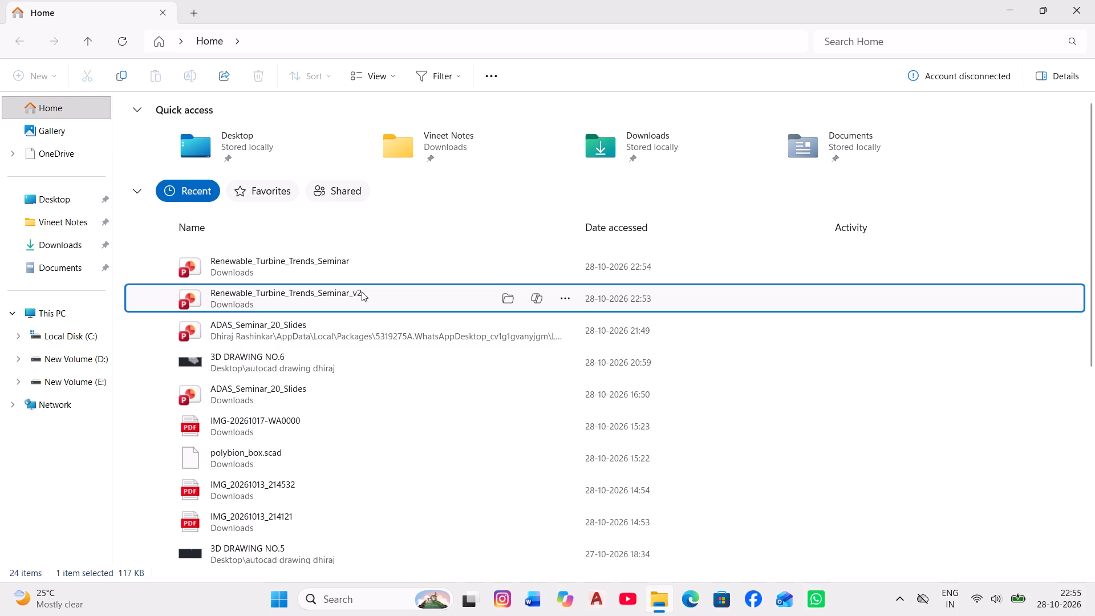
{"action": "left_click", "coordinate": [362, 291]}
{"action": "double_click", "coordinate": [185, 295]}
{"action": "double_click", "coordinate": [506, 303]}
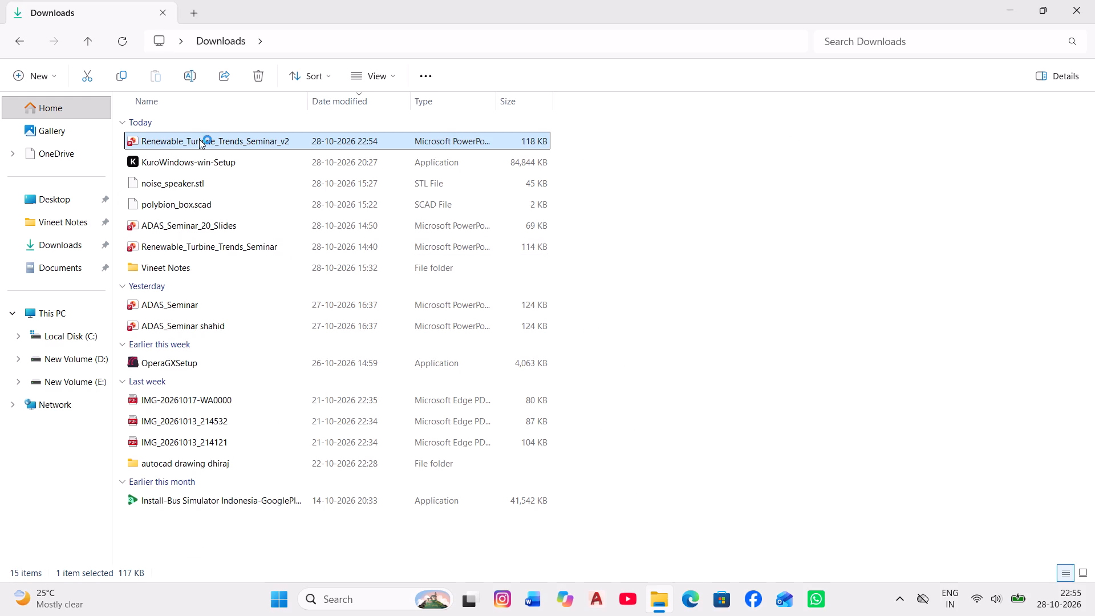
Open Renewable_Turbine_Trends_Seminar_v2 from the Downloads folder to check the saved deck, and close it again.
{"action": "double_click", "coordinate": [199, 139]}
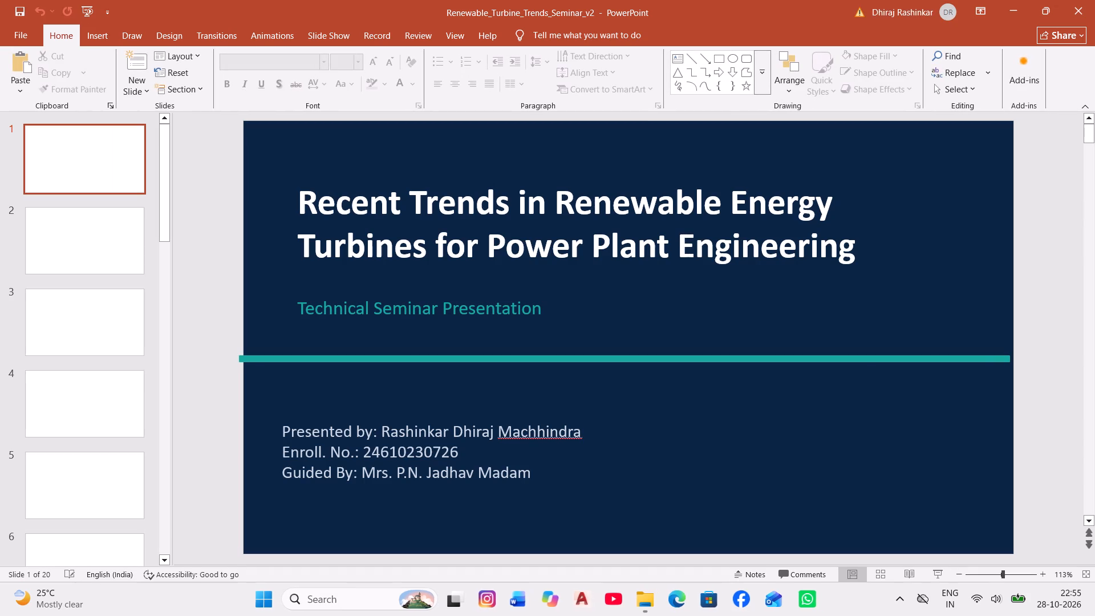
{"action": "left_click", "coordinate": [1070, 5]}
{"action": "left_click", "coordinate": [835, 386]}
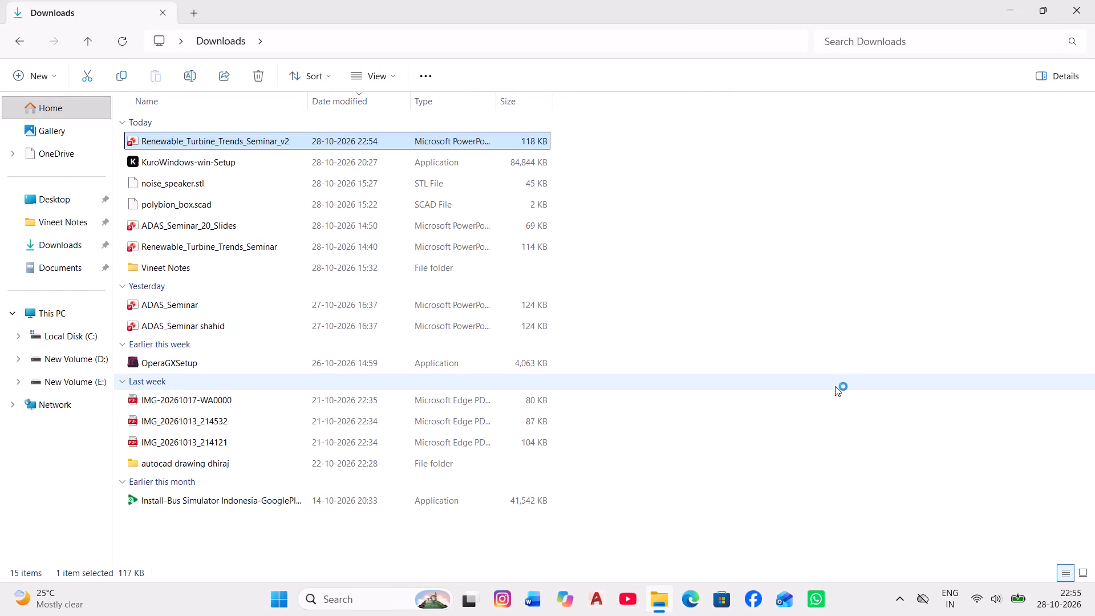
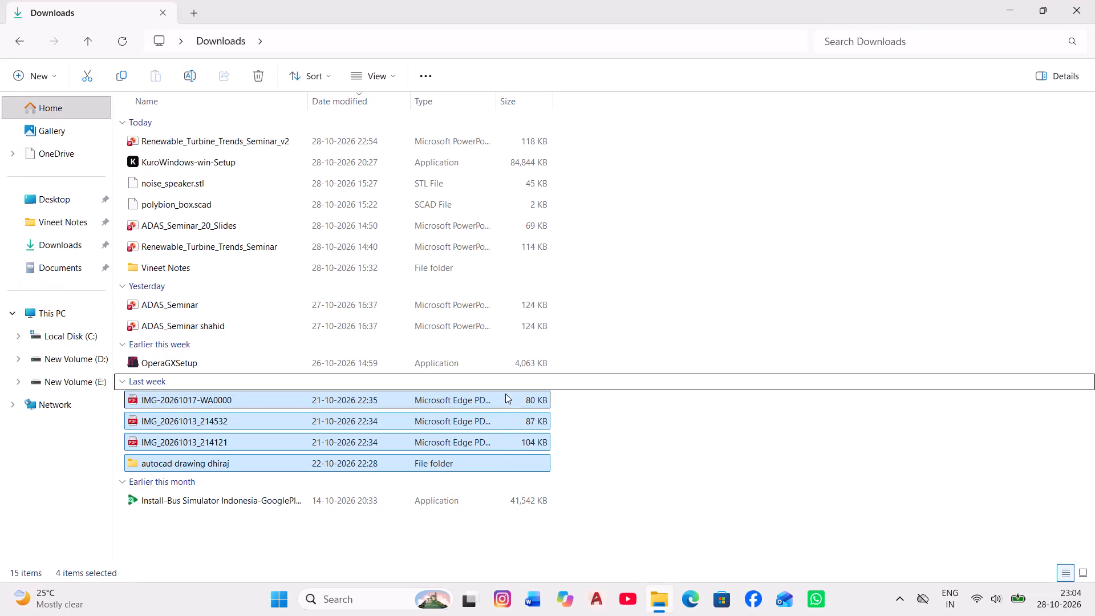
Close File Explorer and open the recent presentation Renewable_Turbine_Trends_Seminar_v2 in PowerPoint, moving on to its Contents slide.
{"action": "left_click", "coordinate": [1086, 15]}
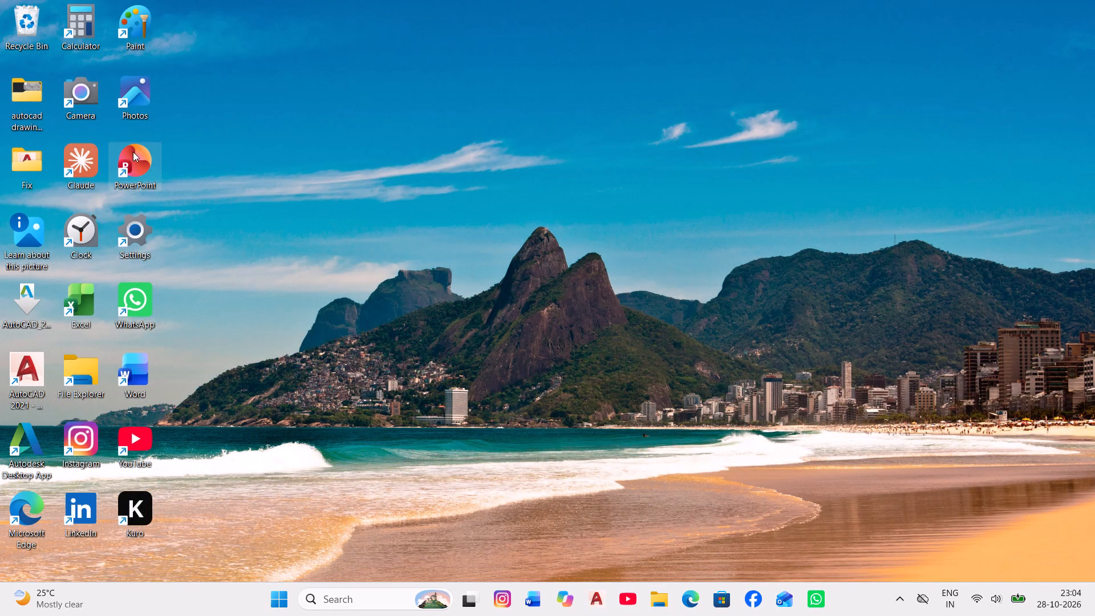
{"action": "double_click", "coordinate": [149, 149]}
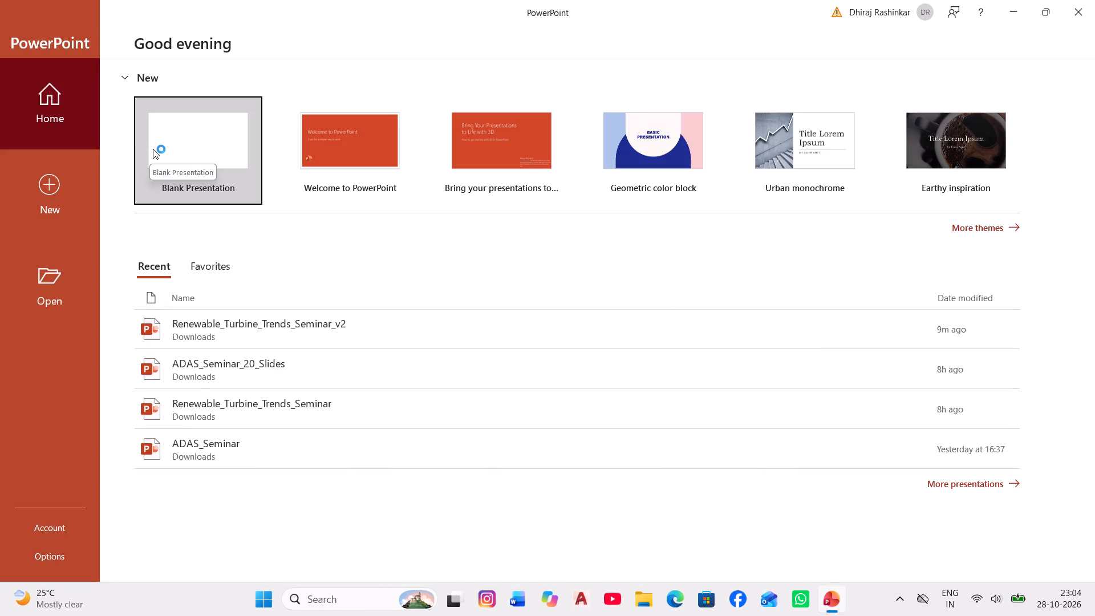
{"action": "double_click", "coordinate": [305, 325]}
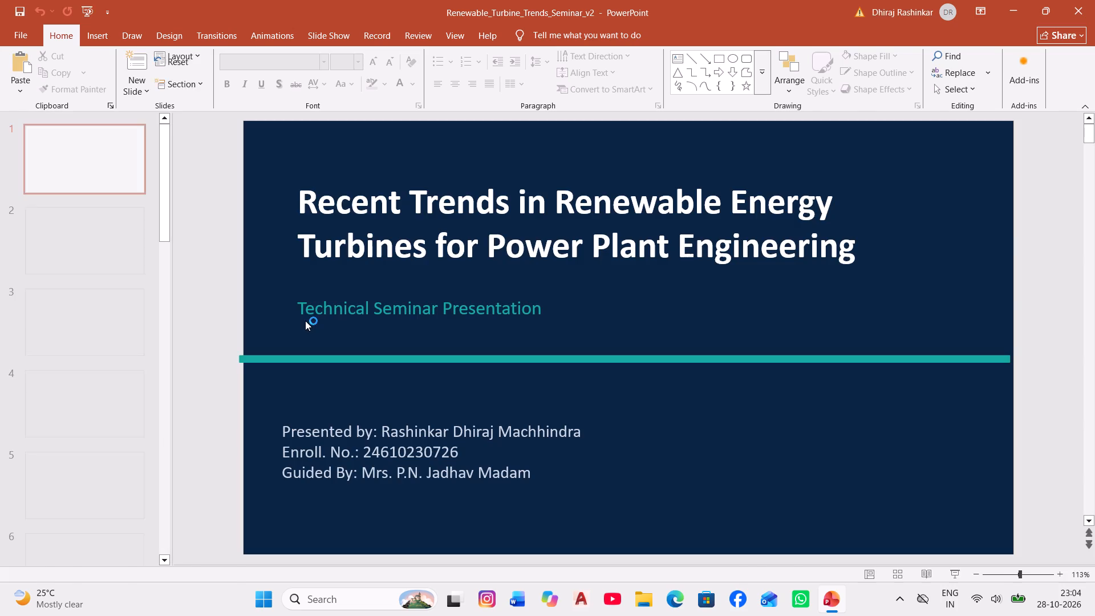
{"action": "scroll", "coordinate": [305, 321], "scroll_direction": "down", "scroll_amount": 1}
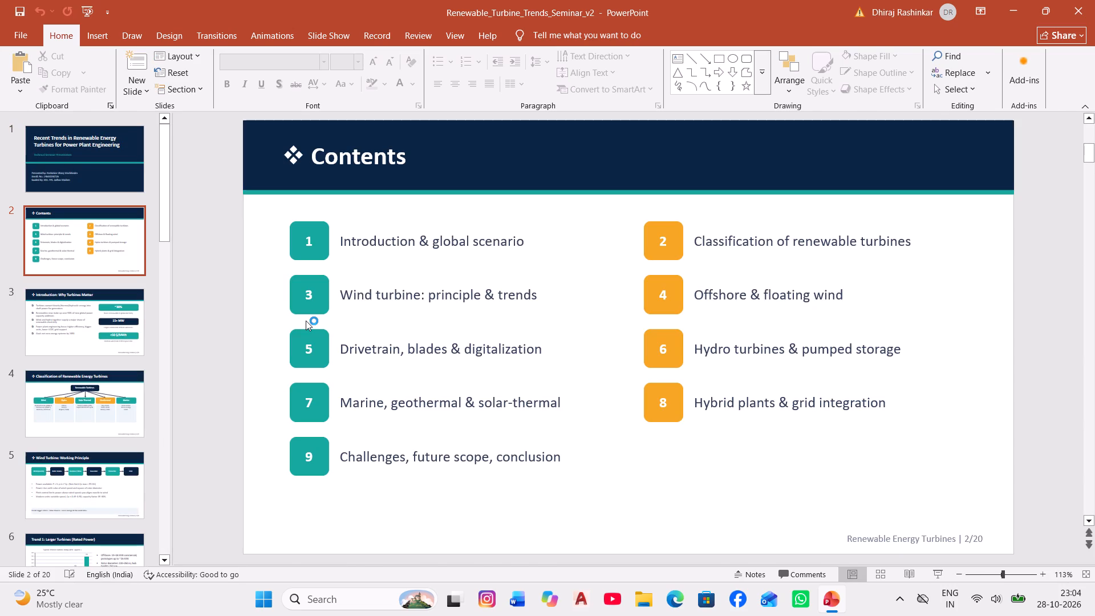